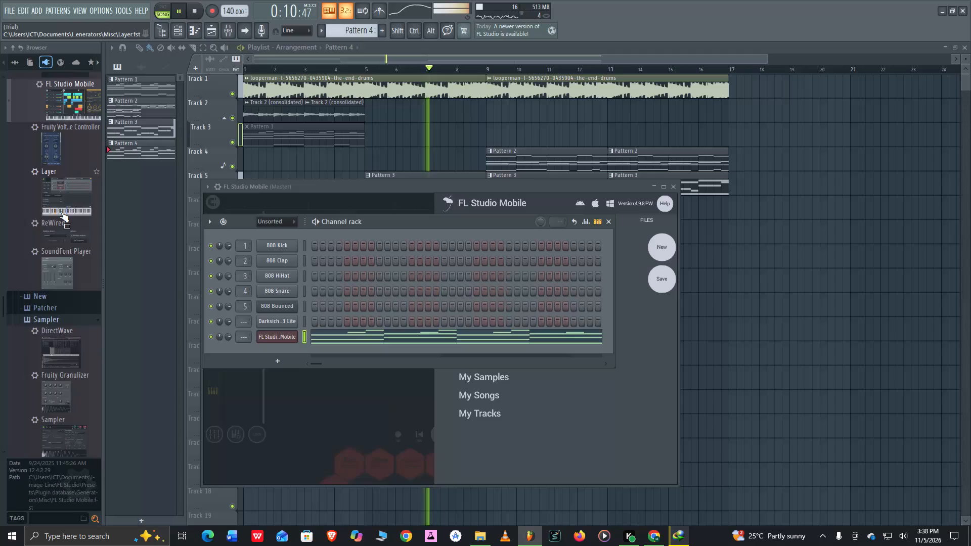
Find BeepMap among the Synth special generators and load it onto the FL Studio Mobile channel, replacing that instrument.
{"action": "scroll", "coordinate": [61, 211], "scroll_direction": "down", "scroll_amount": 7}
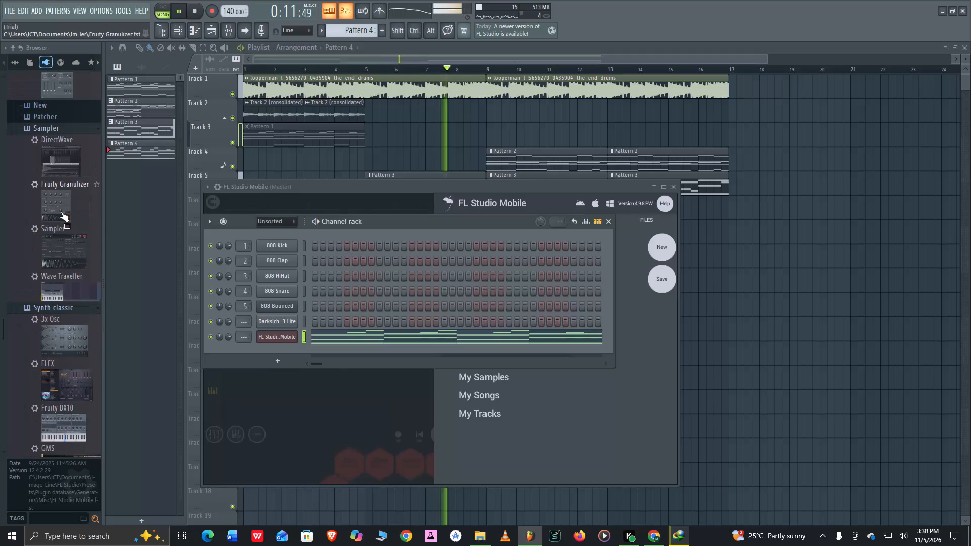
{"action": "scroll", "coordinate": [61, 211], "scroll_direction": "down", "scroll_amount": 6}
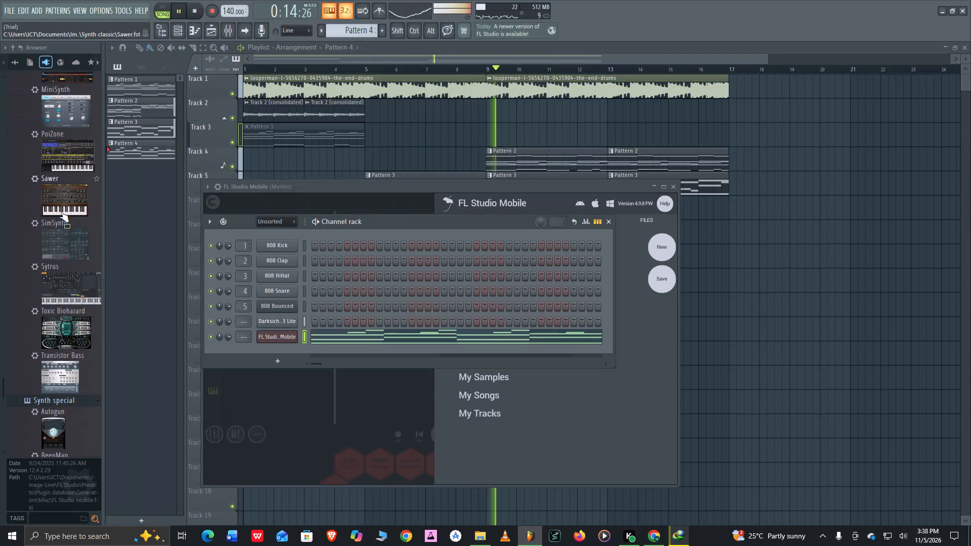
{"action": "scroll", "coordinate": [82, 285], "scroll_direction": "down", "scroll_amount": 1}
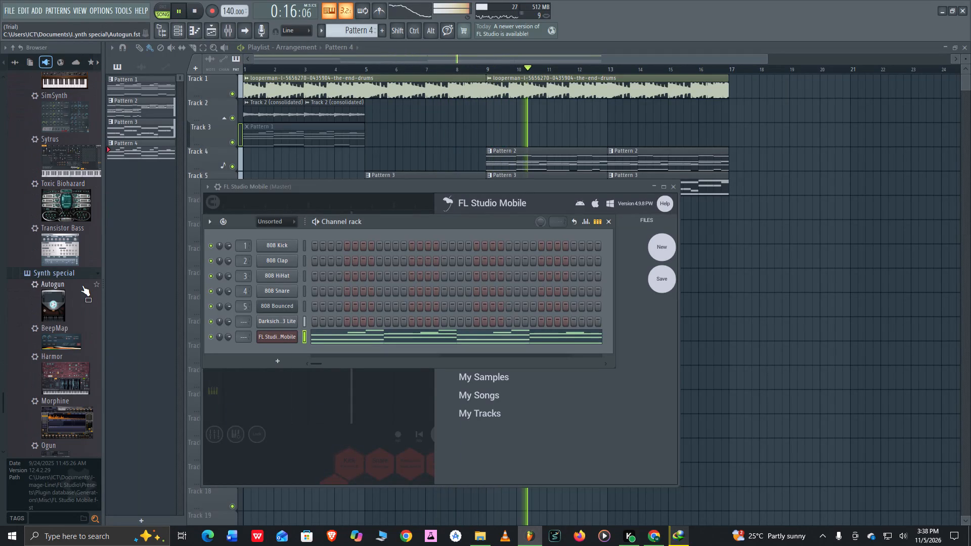
{"action": "left_click", "coordinate": [79, 280]}
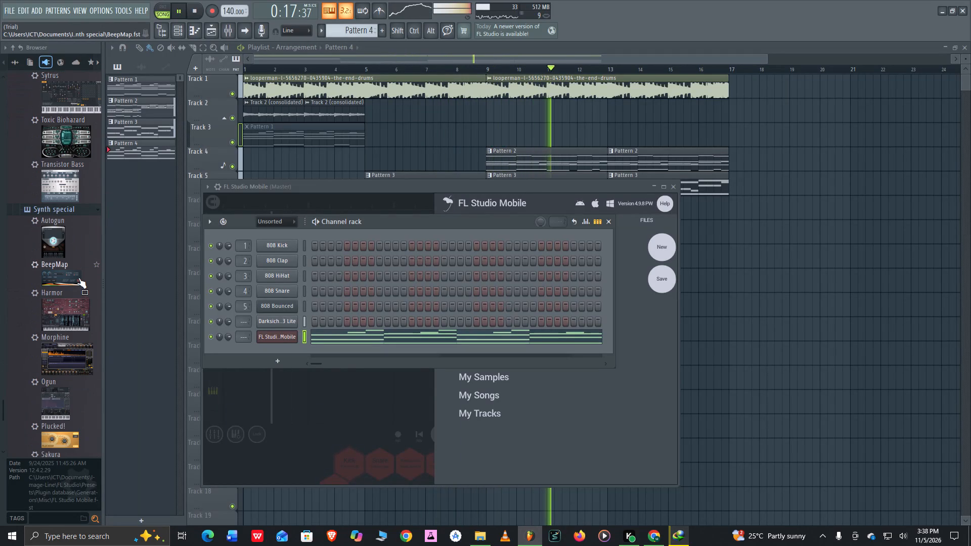
{"action": "left_click_drag", "start_coordinate": [66, 276], "coordinate": [262, 337]}
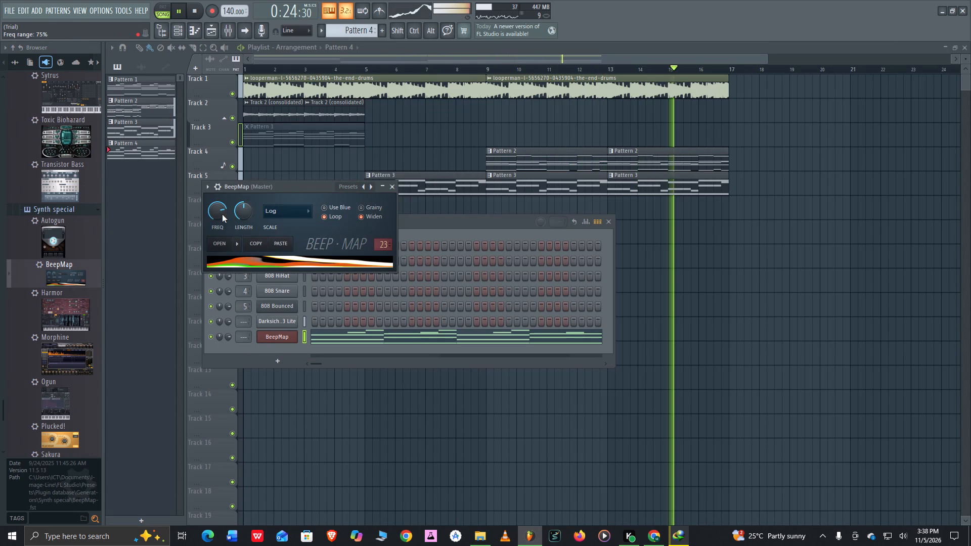
Turn BeepMap's frequency range and pixel duration (length) well down.
{"action": "left_click_drag", "start_coordinate": [220, 209], "coordinate": [248, 297]}
{"action": "left_click_drag", "start_coordinate": [240, 200], "coordinate": [239, 200]}
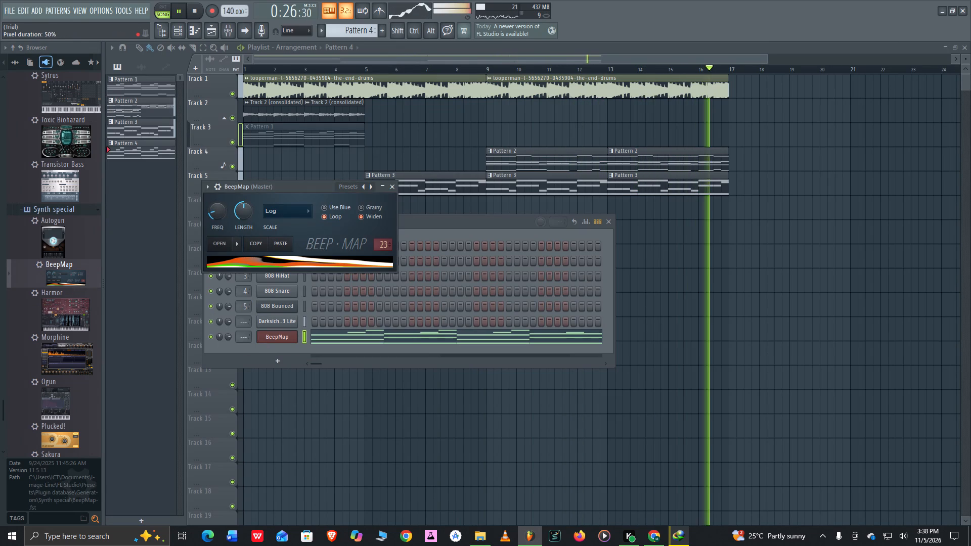
{"action": "left_click_drag", "start_coordinate": [239, 200], "coordinate": [240, 230]}
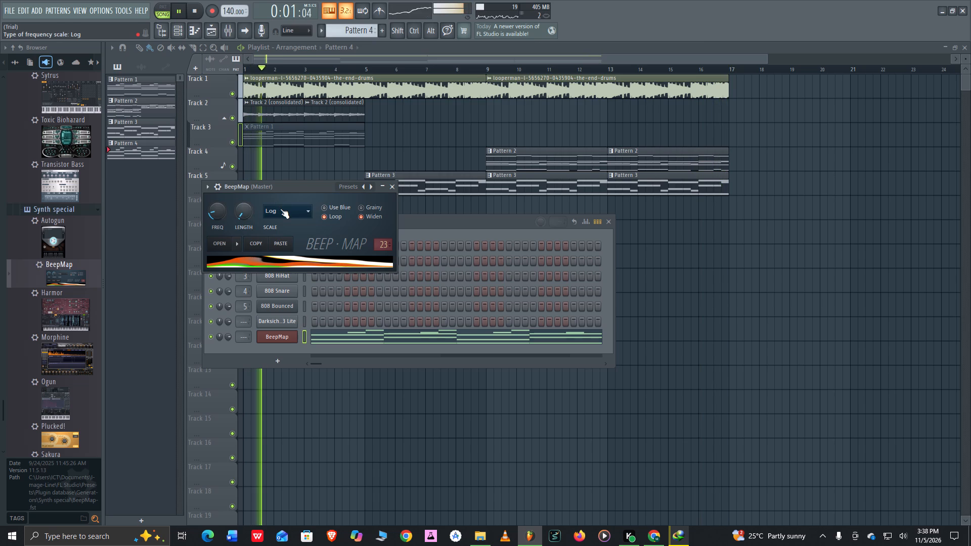
Open the frequency scale choices of BeepMap.
{"action": "left_click", "coordinate": [280, 209]}
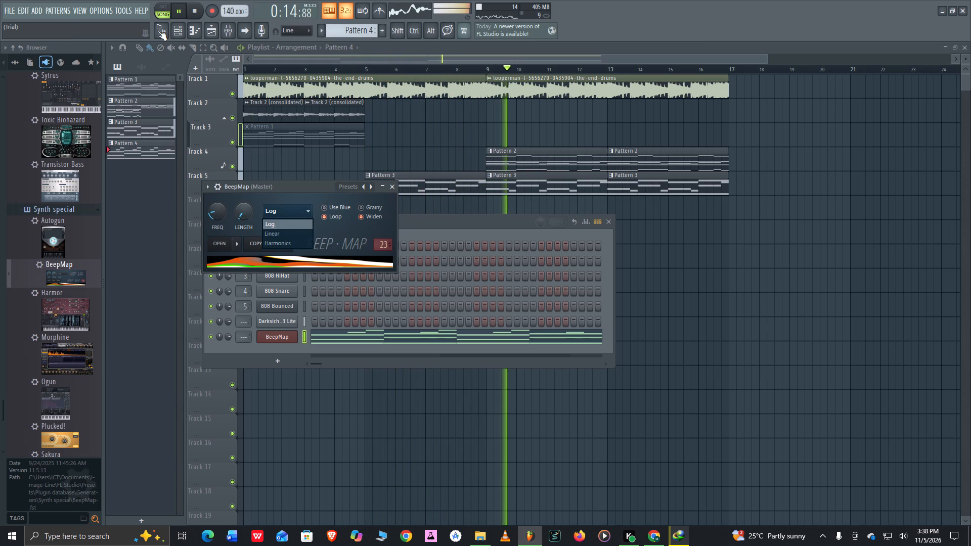
Try to pause the song playback.
{"action": "left_click_drag", "start_coordinate": [180, 9], "coordinate": [171, 38]}
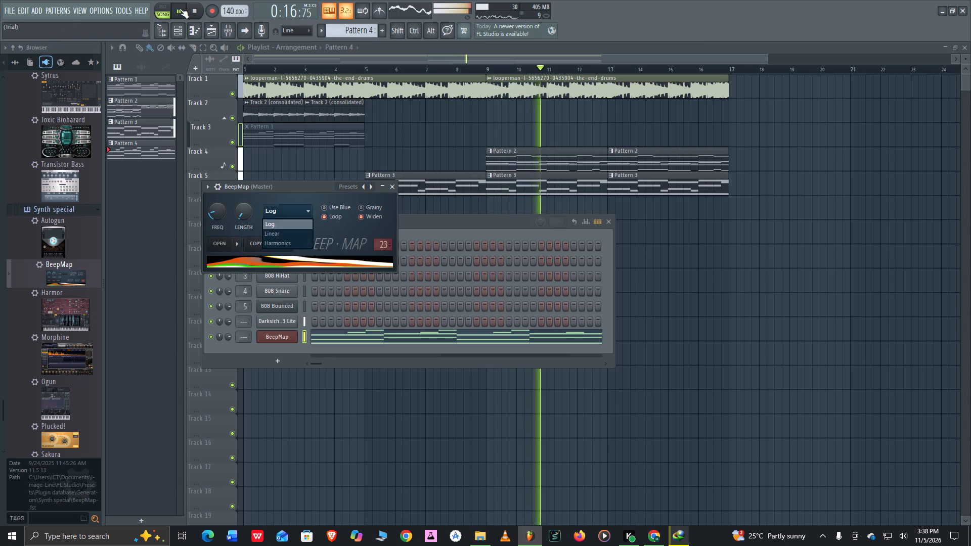
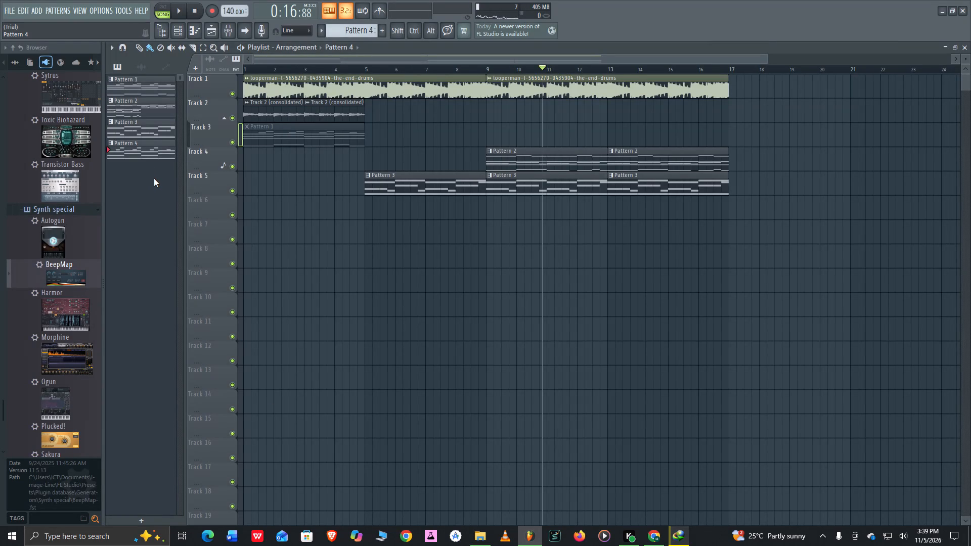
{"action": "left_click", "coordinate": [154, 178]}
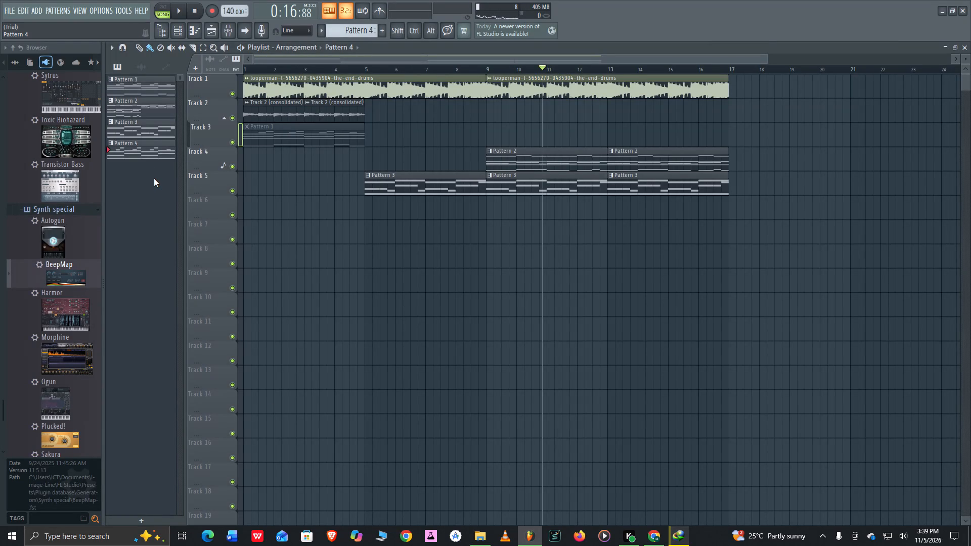
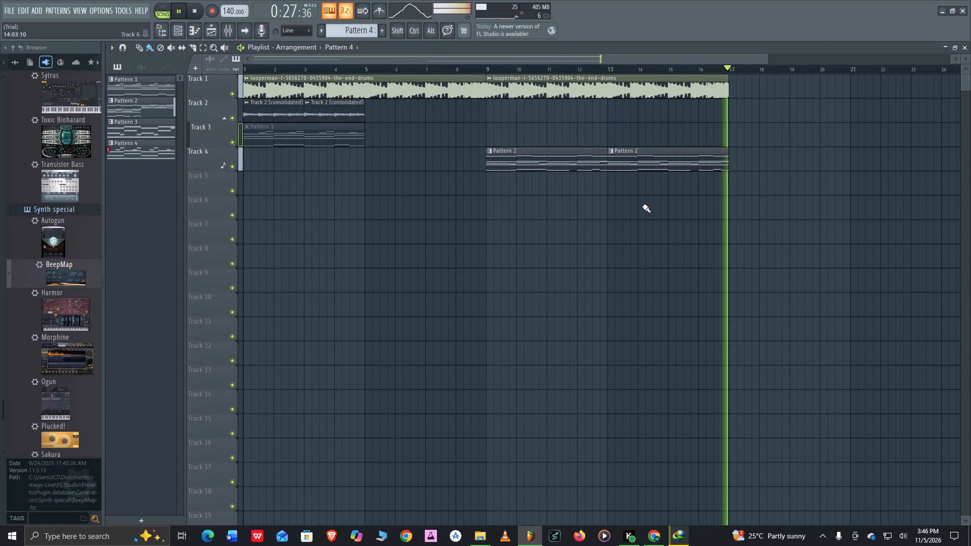
Delete both consolidated audio clips from Track 2 of the playlist.
{"action": "right_click", "coordinate": [347, 116]}
{"action": "right_click", "coordinate": [300, 118]}
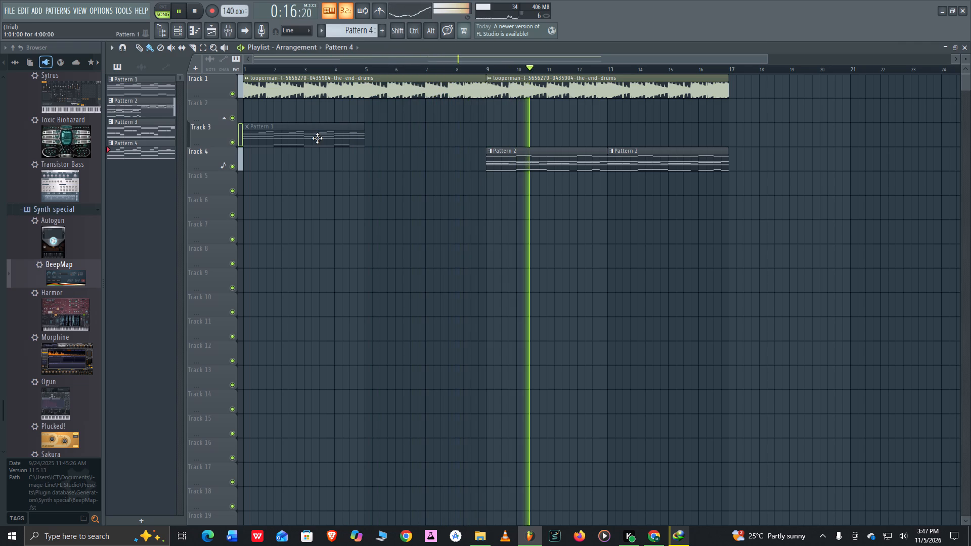
Open Pattern 2 and Pattern 1 in the piano roll to examine their notes, then return to the playlist.
{"action": "double_click", "coordinate": [515, 168]}
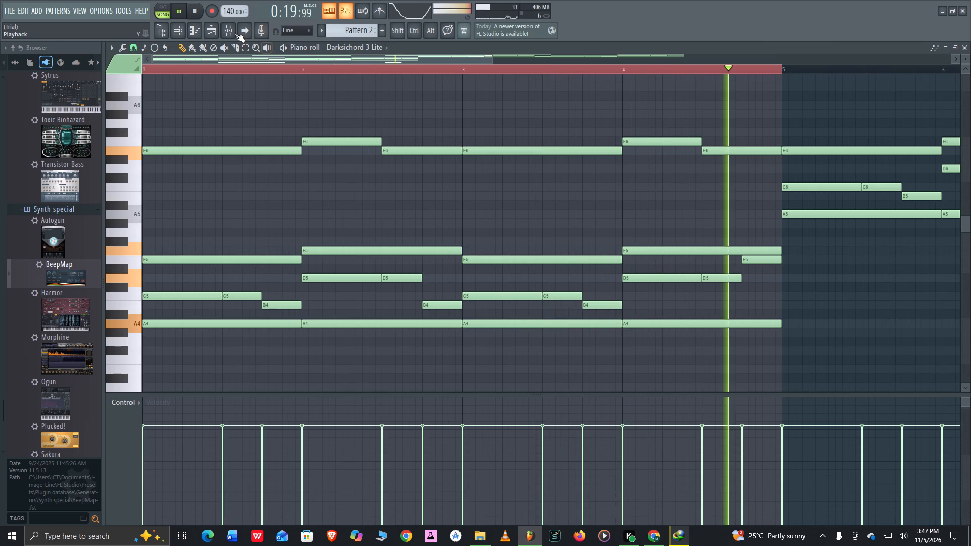
{"action": "left_click", "coordinate": [212, 29]}
{"action": "double_click", "coordinate": [262, 132]}
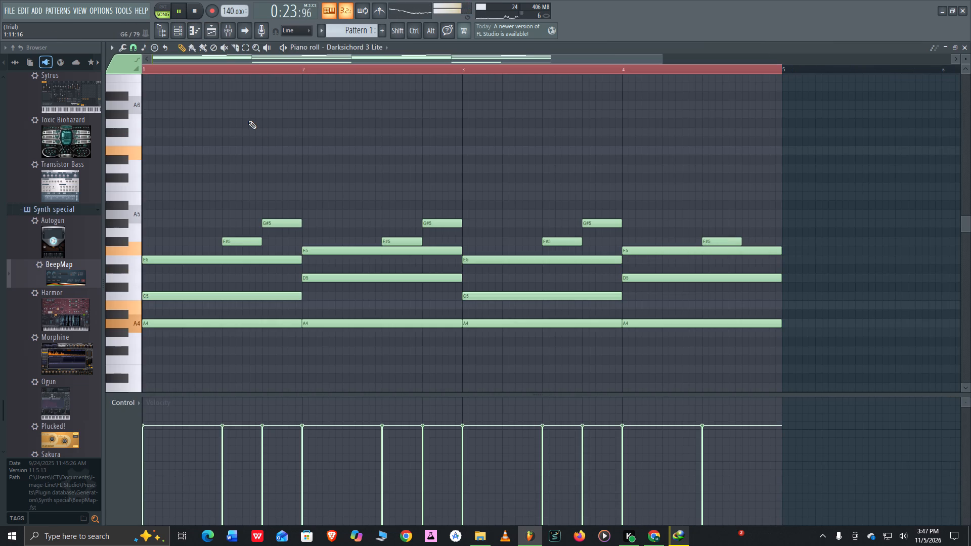
{"action": "left_click", "coordinate": [210, 30]}
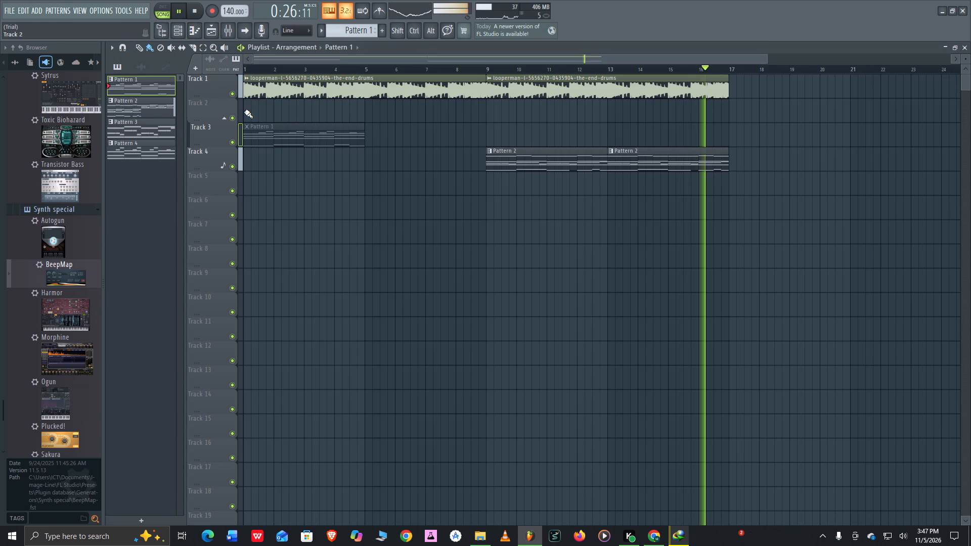
Delete the muted Pattern 1 clip that sits on Track 3.
{"action": "left_click_drag", "start_coordinate": [257, 132], "coordinate": [255, 192]}
{"action": "right_click", "coordinate": [254, 187]}
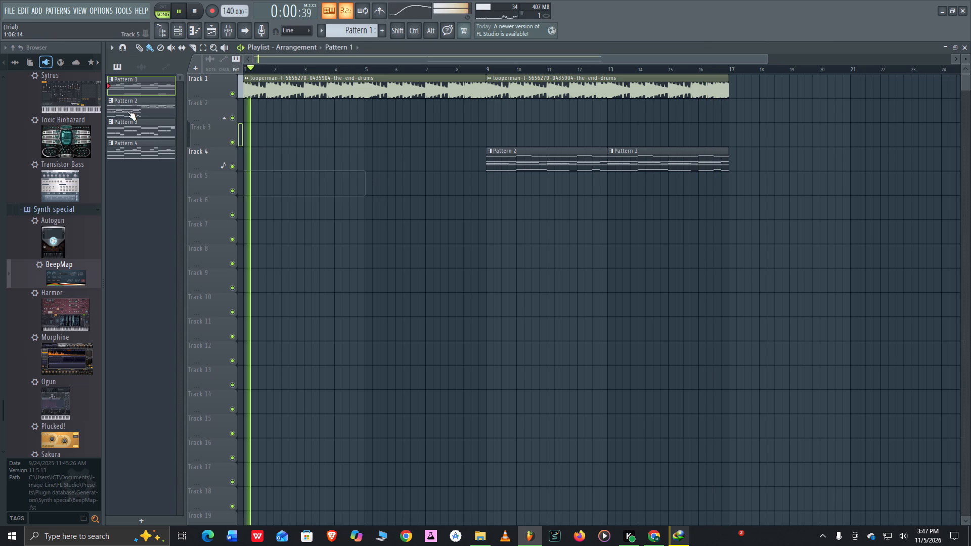
Place a Pattern 1 clip on Track 2, starting at bar 1.
{"action": "left_click_drag", "start_coordinate": [135, 85], "coordinate": [244, 110]}
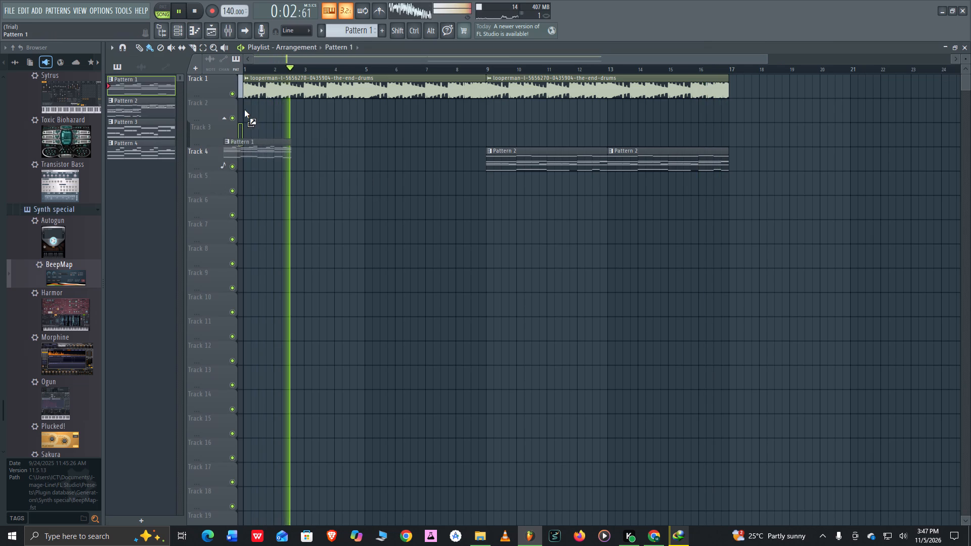
{"action": "left_click_drag", "start_coordinate": [244, 110], "coordinate": [249, 109]}
{"action": "left_click_drag", "start_coordinate": [288, 114], "coordinate": [270, 116]}
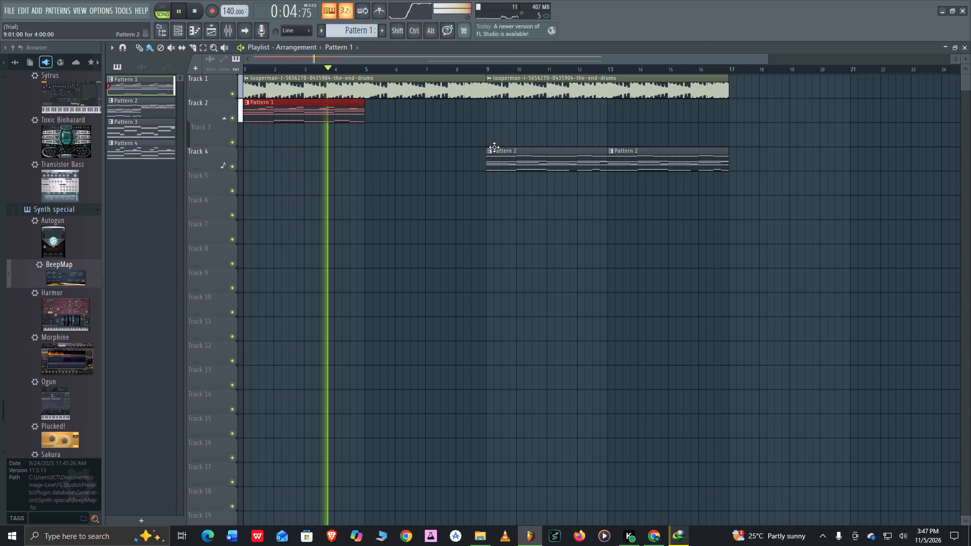
Delete both Pattern 2 clips from Track 4.
{"action": "right_click_drag", "start_coordinate": [495, 151], "coordinate": [640, 159]}
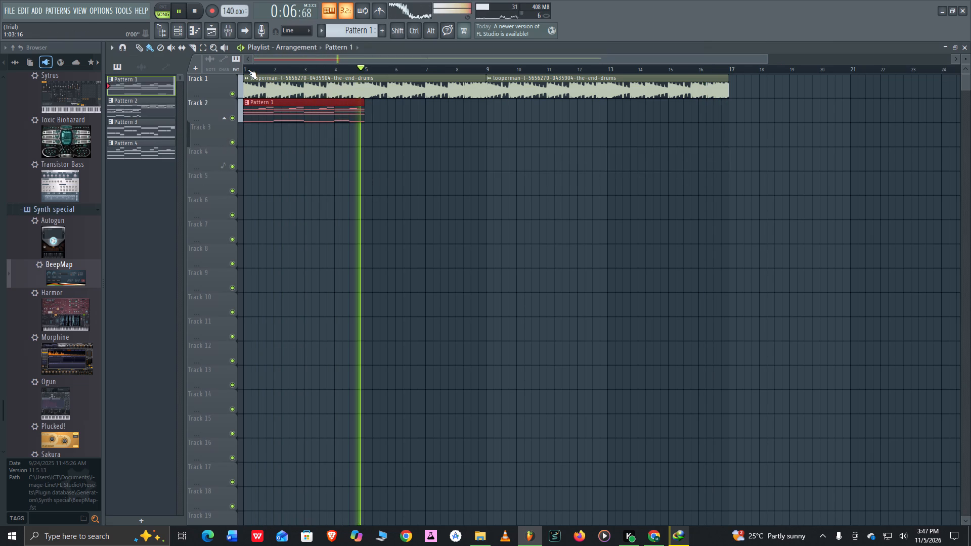
Select the playlist timeline from bar 1 to bar 9 as the playback loop.
{"action": "right_click_drag", "start_coordinate": [245, 68], "coordinate": [490, 76]}
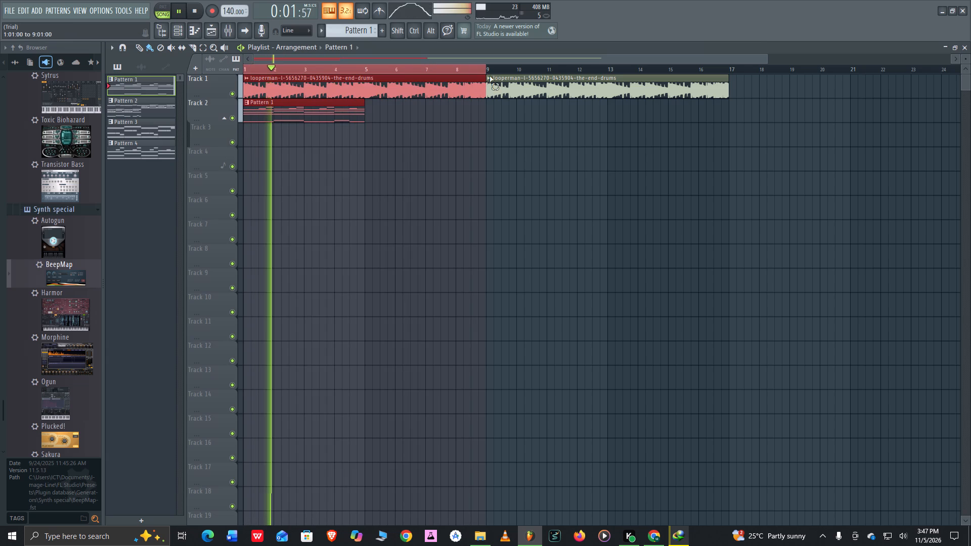
Add a second Pattern 1 clip on Track 2 at bar 5, directly after the first one.
{"action": "left_click", "coordinate": [351, 108]}
{"action": "left_click", "coordinate": [372, 112]}
{"action": "left_click_drag", "start_coordinate": [390, 115], "coordinate": [384, 116]}
Open Pattern 1 in the piano roll and erase all its Darksichord 3 Lite notes across the four bars.
{"action": "double_click", "coordinate": [315, 110]}
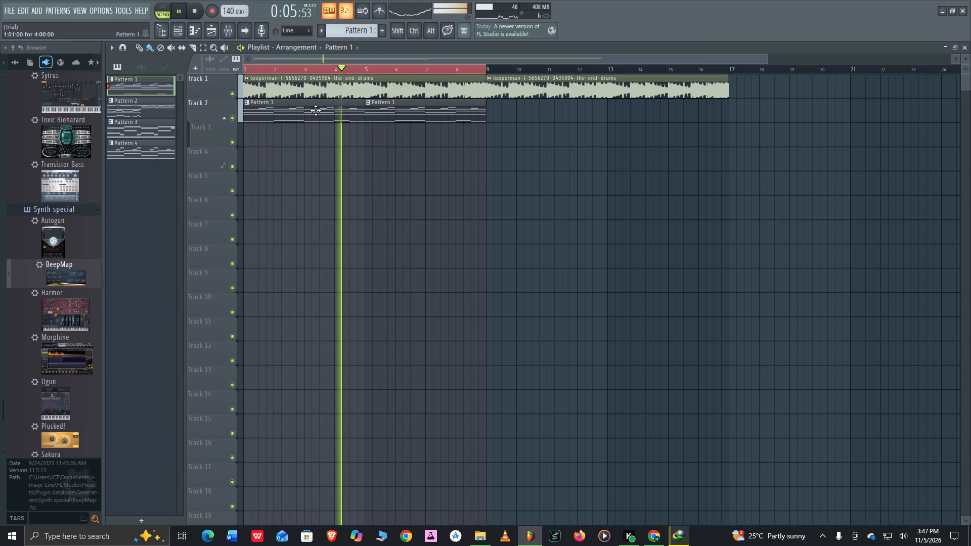
{"action": "double_click", "coordinate": [319, 117]}
{"action": "left_click_drag", "start_coordinate": [418, 59], "coordinate": [405, 59]}
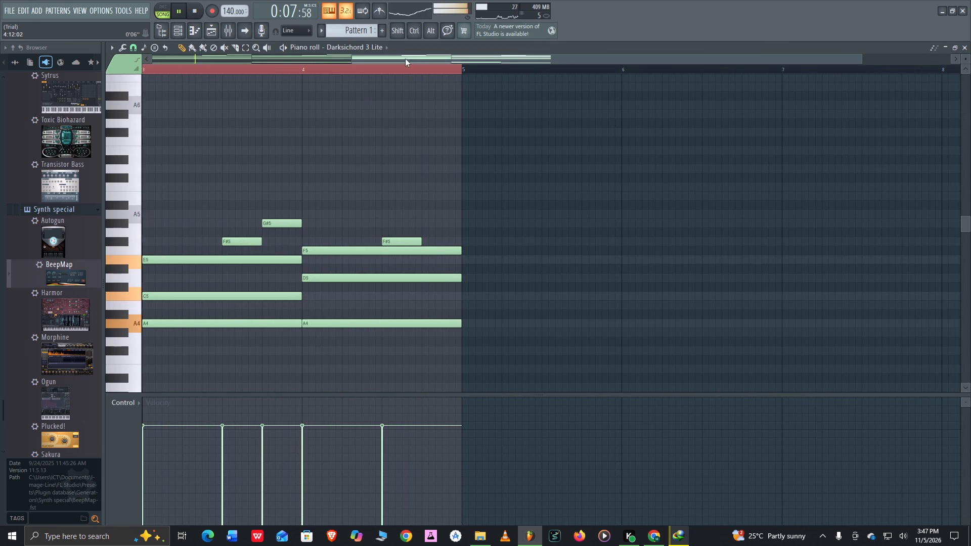
{"action": "left_click_drag", "start_coordinate": [405, 59], "coordinate": [179, 72]}
{"action": "right_click_drag", "start_coordinate": [290, 209], "coordinate": [220, 256]}
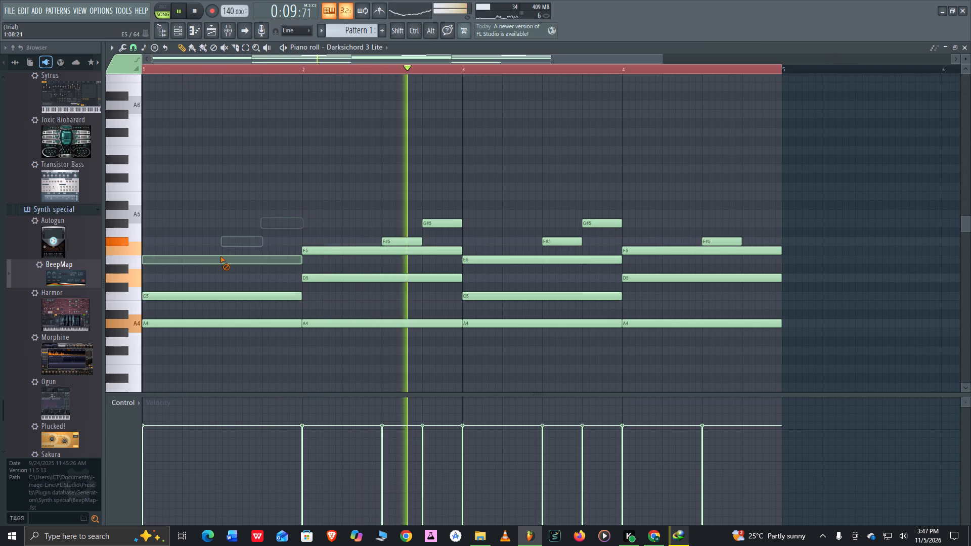
{"action": "right_click_drag", "start_coordinate": [220, 256], "coordinate": [478, 297]}
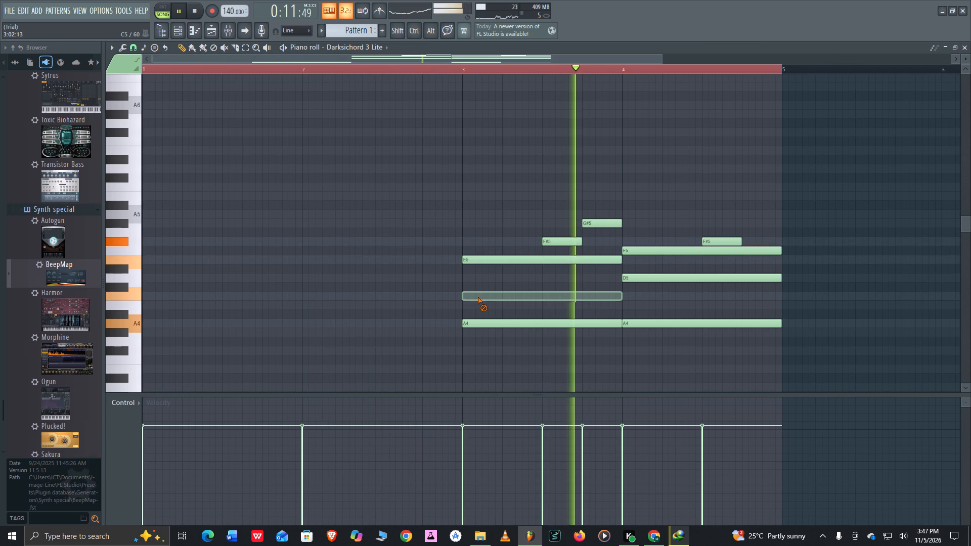
{"action": "right_click_drag", "start_coordinate": [478, 297], "coordinate": [686, 269]}
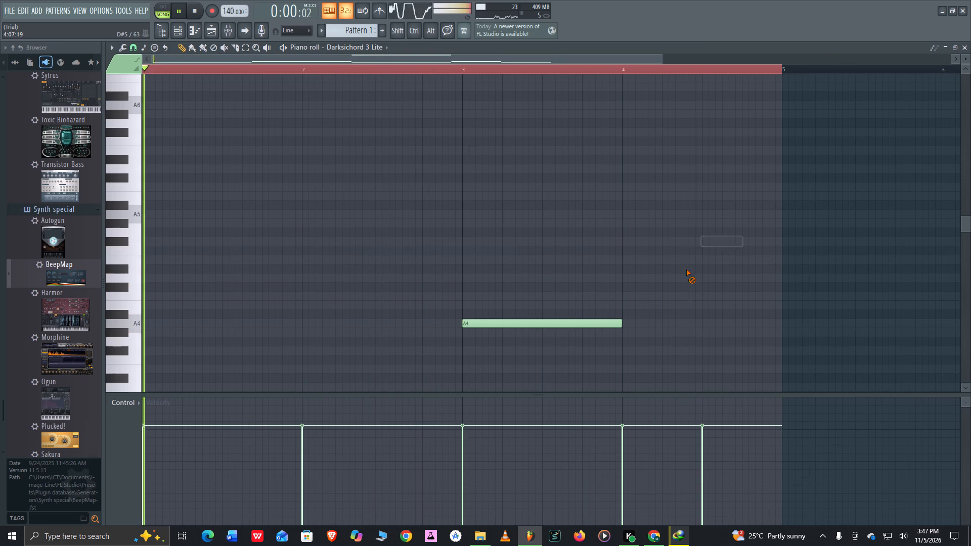
{"action": "right_click_drag", "start_coordinate": [686, 269], "coordinate": [555, 309]}
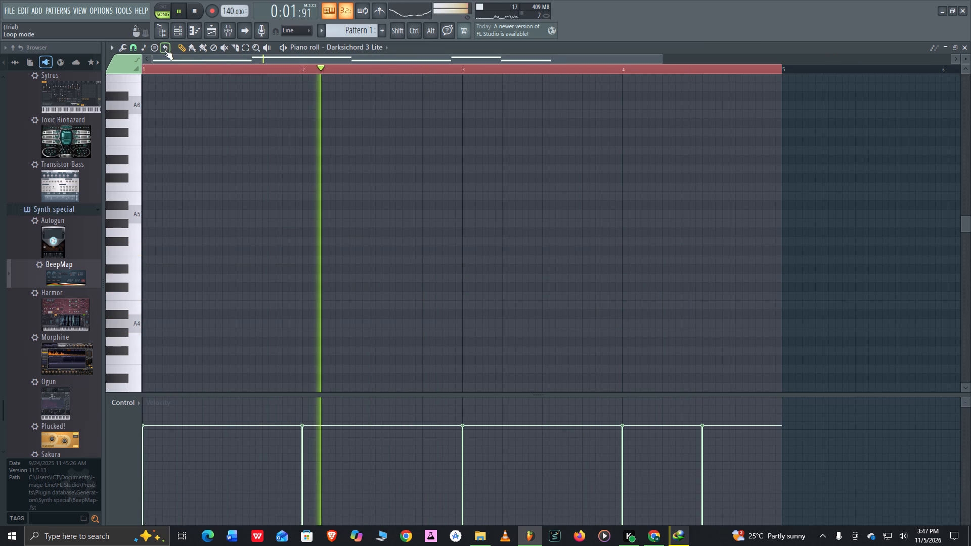
Set the root note of the piano roll's scale highlighting to C.
{"action": "left_click", "coordinate": [172, 29]}
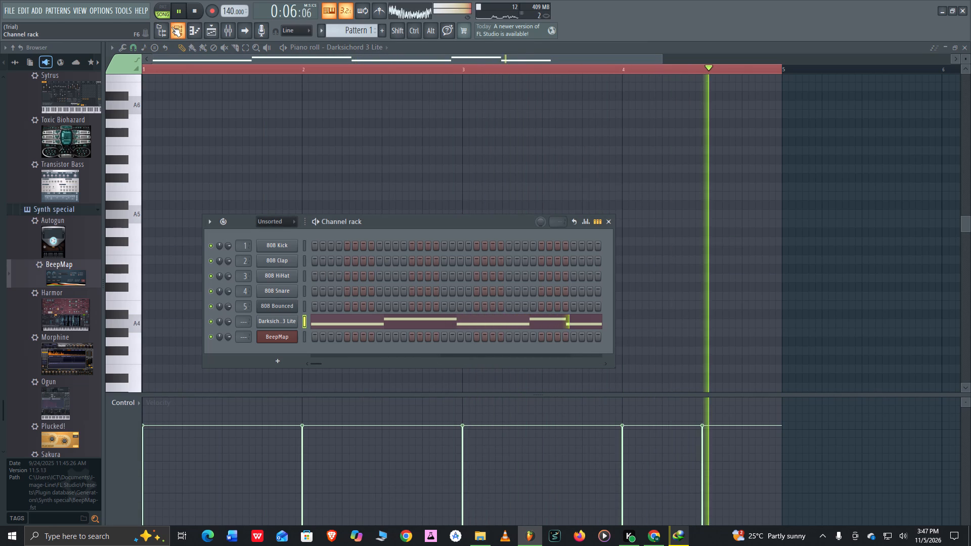
{"action": "left_click", "coordinate": [107, 48]}
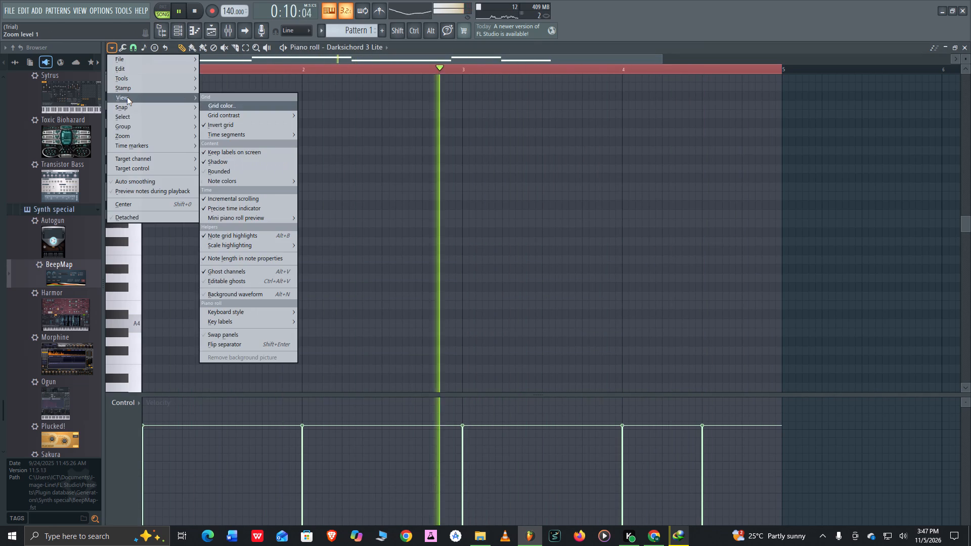
{"action": "left_click", "coordinate": [248, 245]}
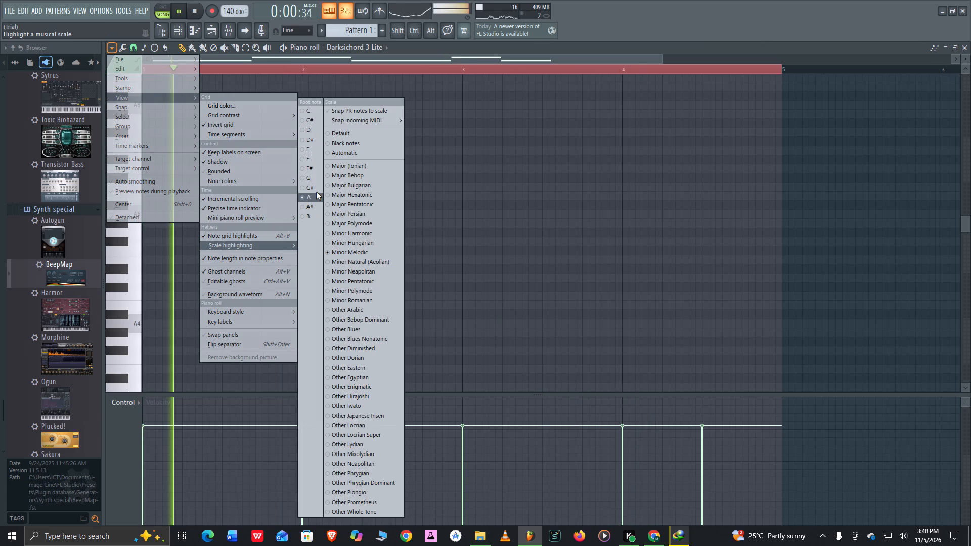
{"action": "left_click", "coordinate": [316, 115]}
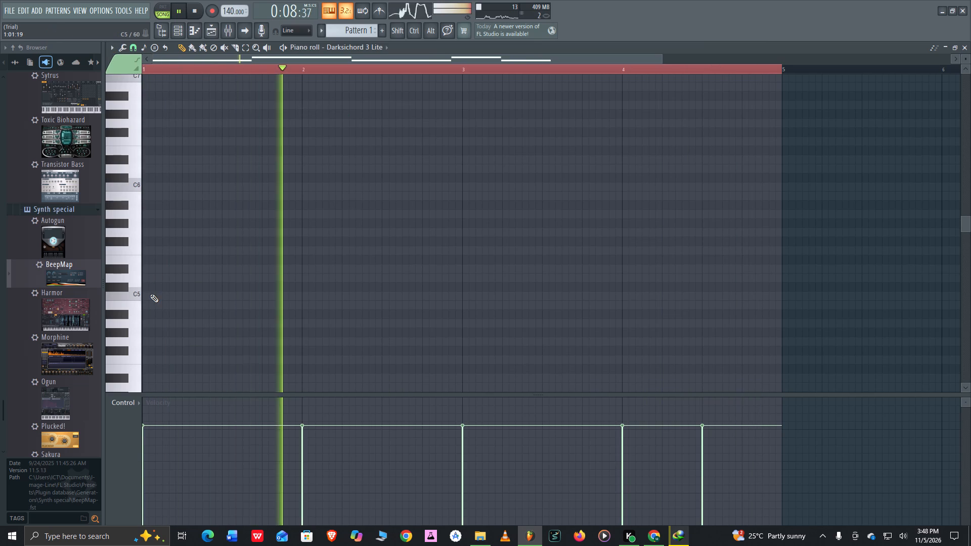
Draw one-bar root notes in Pattern 1: C5 in bar 1, G5 in bar 2, C5 in bar 3 and F5 in bar 4.
{"action": "left_click", "coordinate": [150, 294]}
{"action": "left_click_drag", "start_coordinate": [169, 297], "coordinate": [155, 297]}
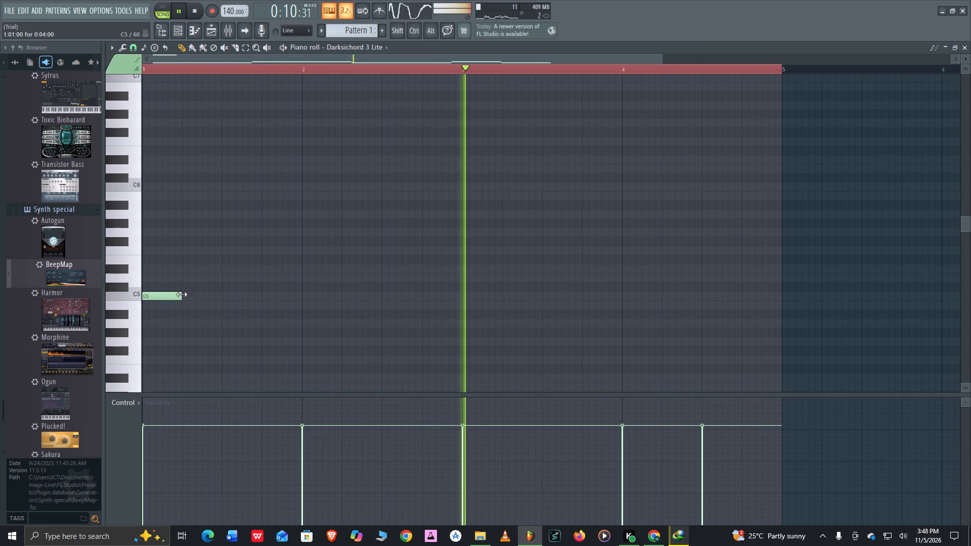
{"action": "left_click_drag", "start_coordinate": [179, 294], "coordinate": [302, 305]}
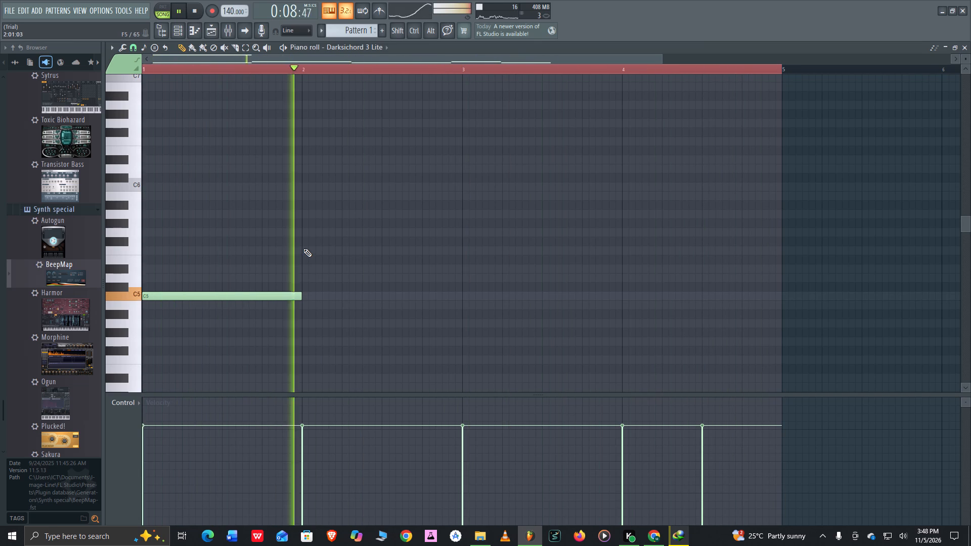
{"action": "left_click", "coordinate": [303, 234]}
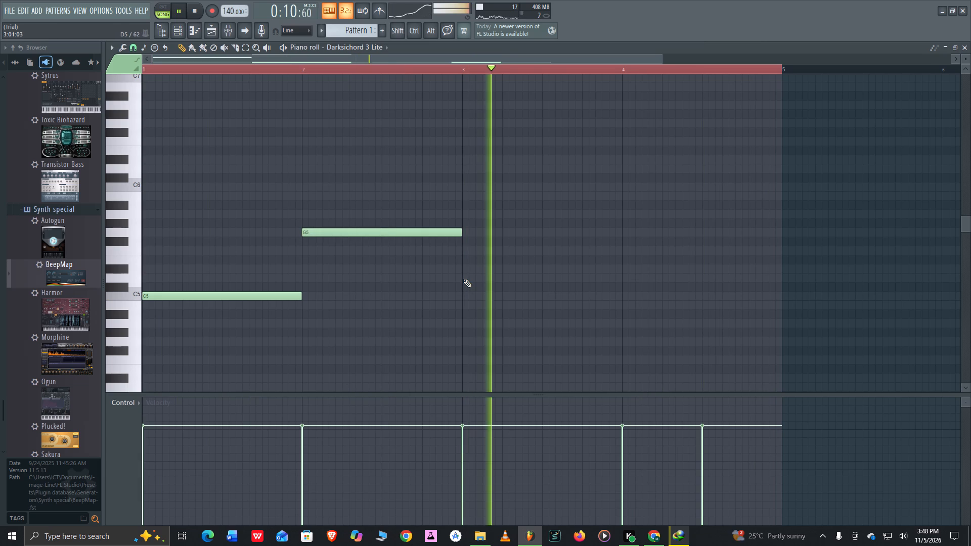
{"action": "left_click", "coordinate": [464, 268]}
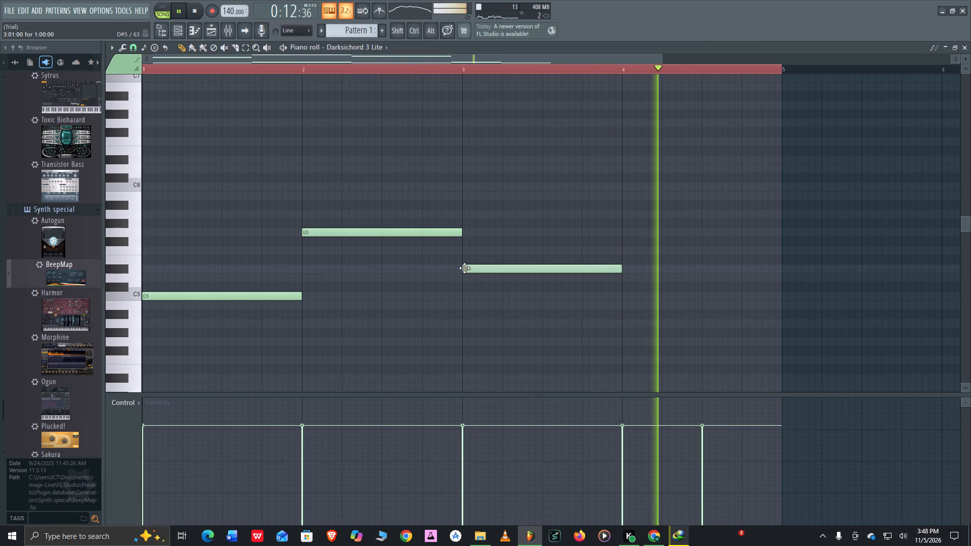
{"action": "left_click_drag", "start_coordinate": [479, 269], "coordinate": [479, 254]}
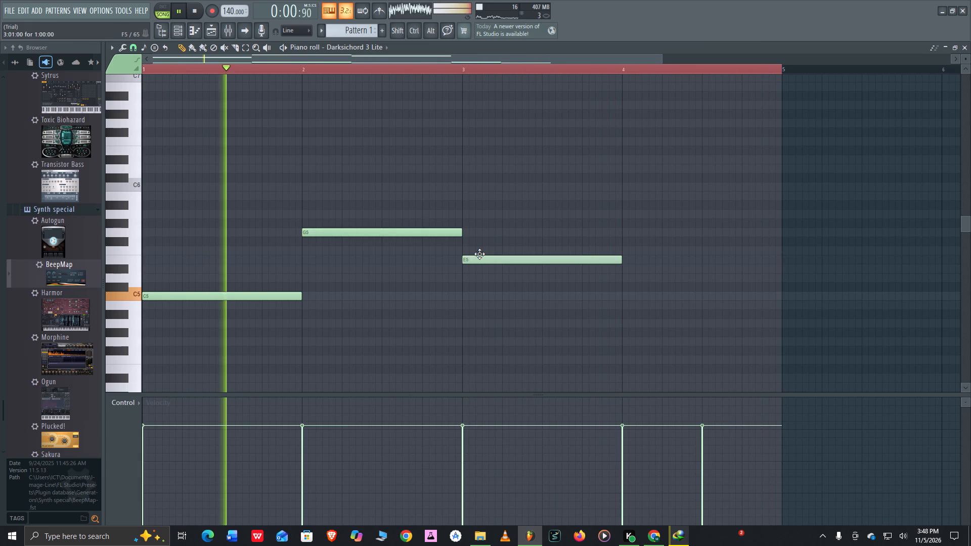
{"action": "left_click_drag", "start_coordinate": [479, 254], "coordinate": [479, 246]}
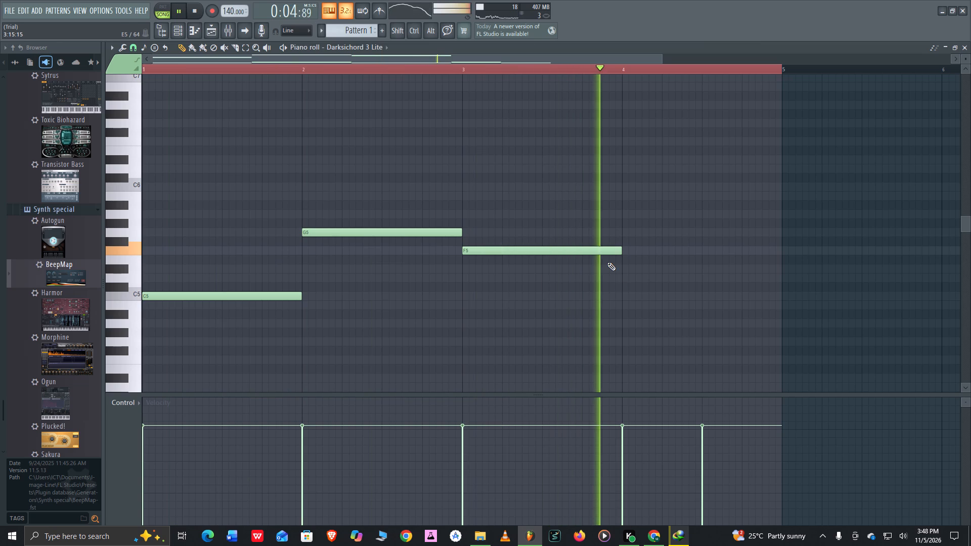
{"action": "left_click_drag", "start_coordinate": [587, 249], "coordinate": [583, 287]}
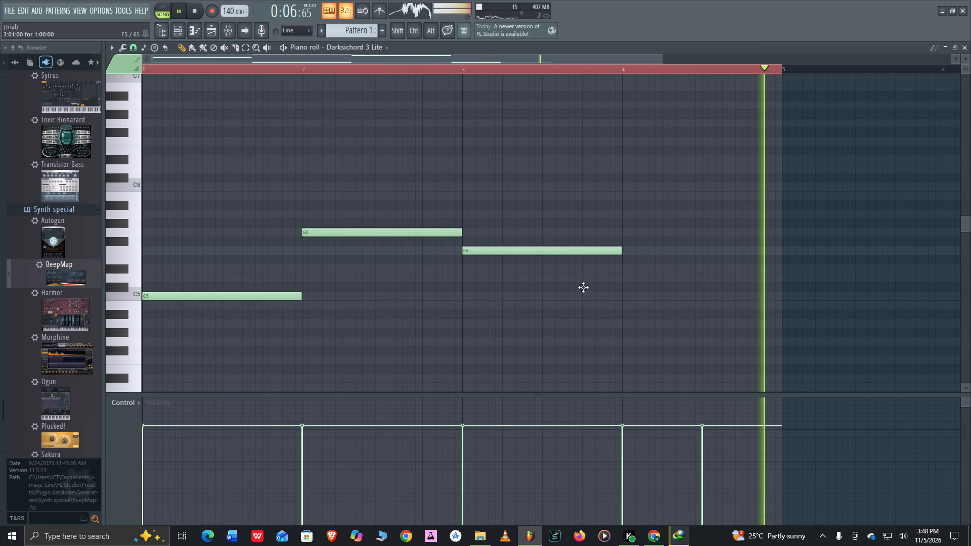
{"action": "left_click_drag", "start_coordinate": [583, 287], "coordinate": [584, 299]}
{"action": "left_click", "coordinate": [625, 265]}
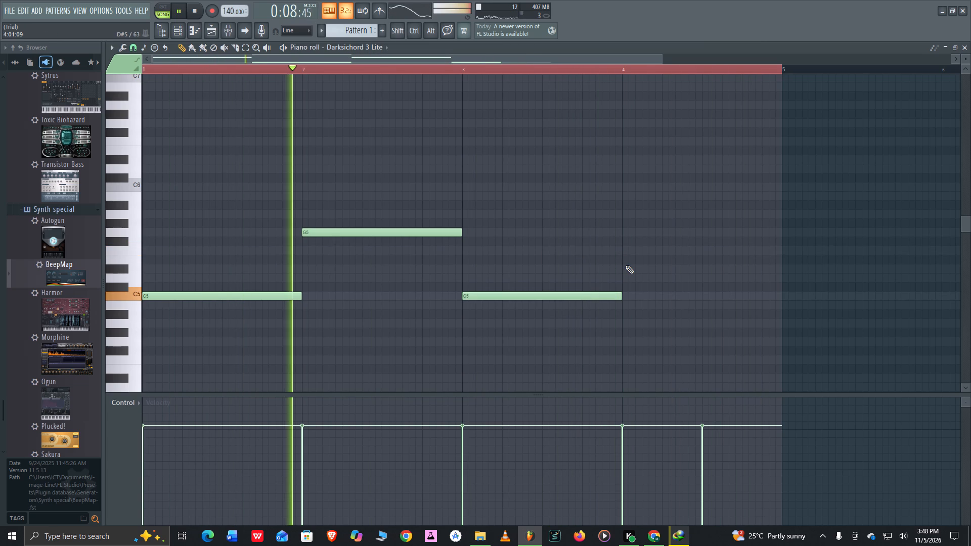
{"action": "left_click_drag", "start_coordinate": [639, 271], "coordinate": [639, 250]}
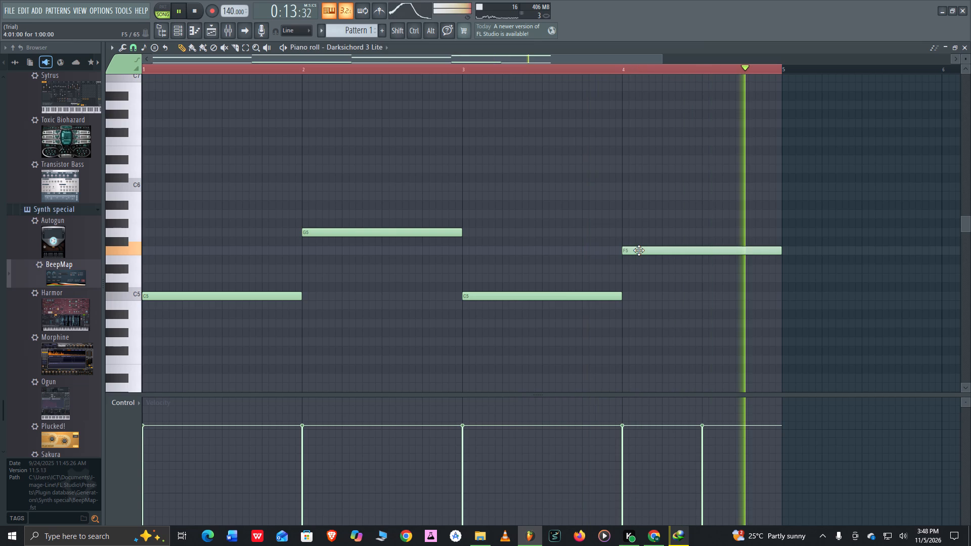
{"action": "left_click", "coordinate": [639, 250]}
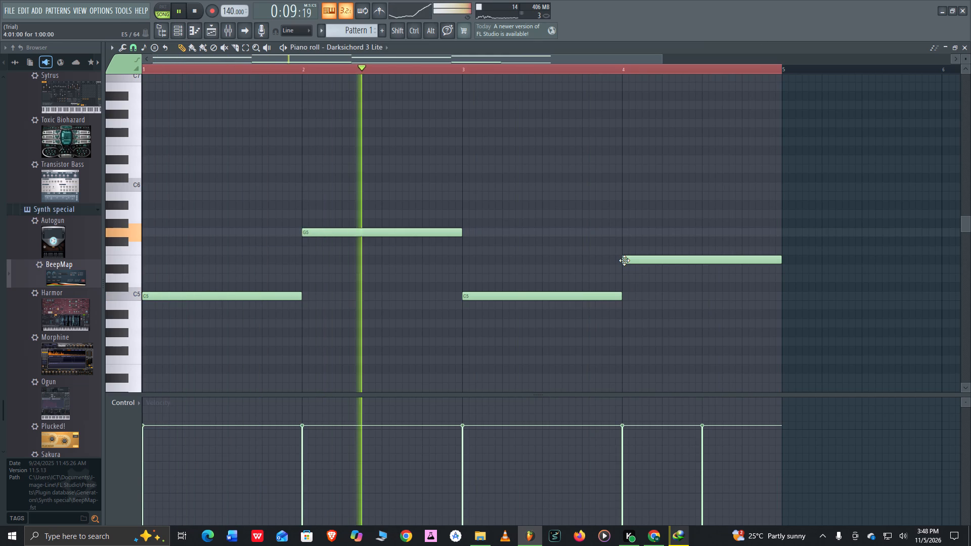
{"action": "left_click_drag", "start_coordinate": [632, 262], "coordinate": [631, 249]}
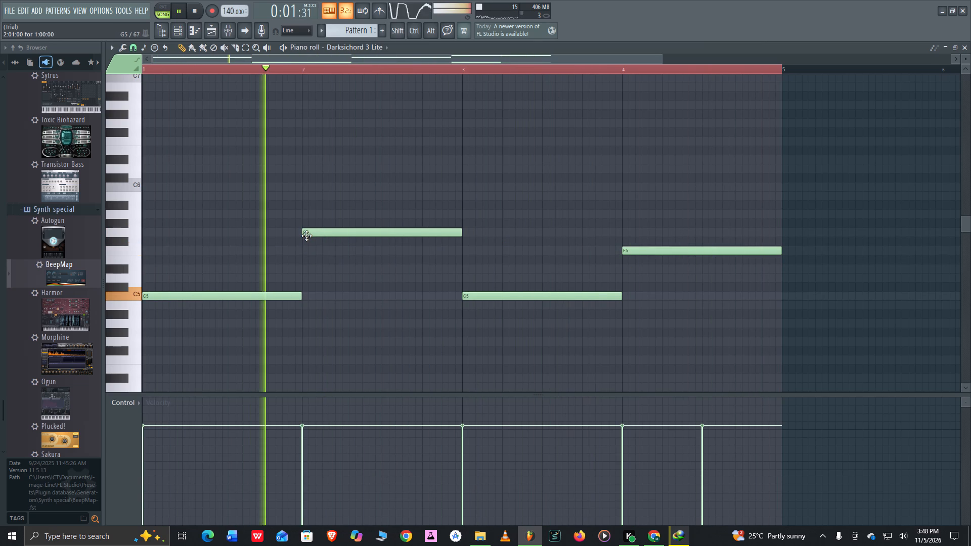
Build the bar 1 chord by stacking one-bar D#5 and G5 notes above the C5.
{"action": "left_click", "coordinate": [146, 268]}
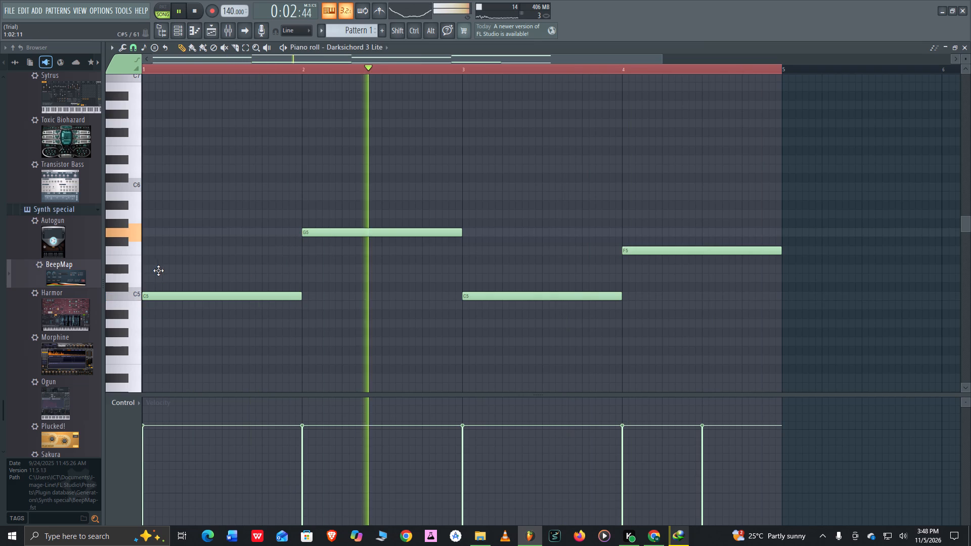
{"action": "left_click", "coordinate": [146, 234]}
{"action": "left_click_drag", "start_coordinate": [172, 234], "coordinate": [160, 234]}
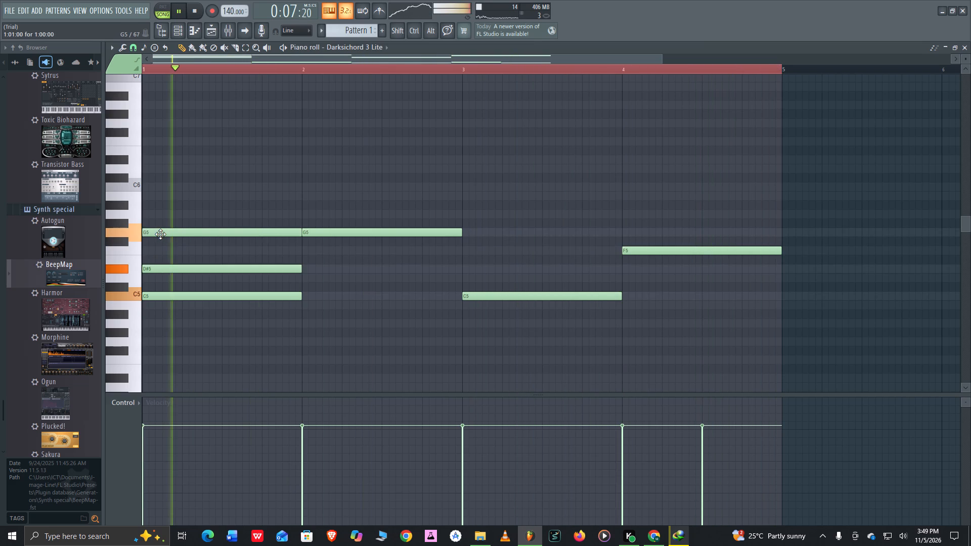
Build the bar 2 chord by stacking one-bar B5 and D6 notes above the G5.
{"action": "left_click", "coordinate": [304, 278]}
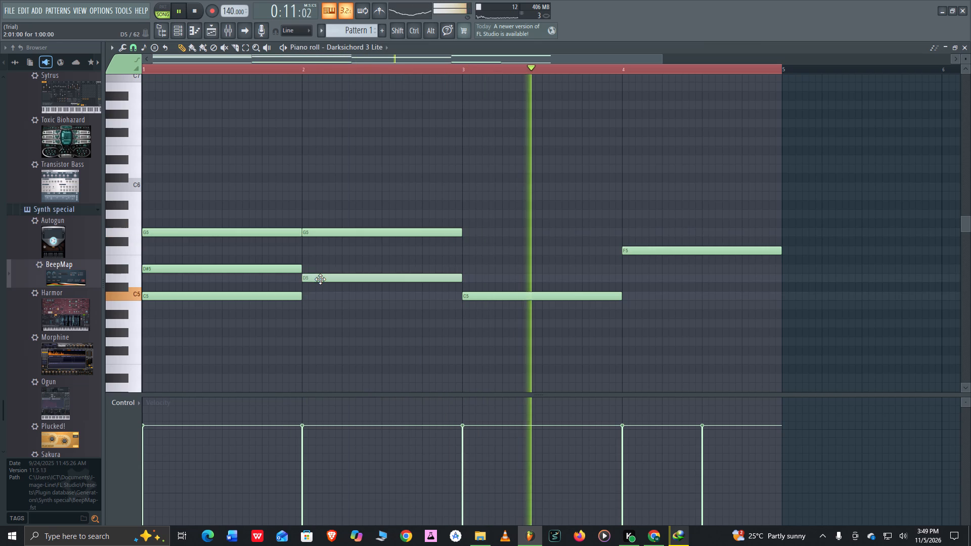
{"action": "right_click", "coordinate": [320, 280]}
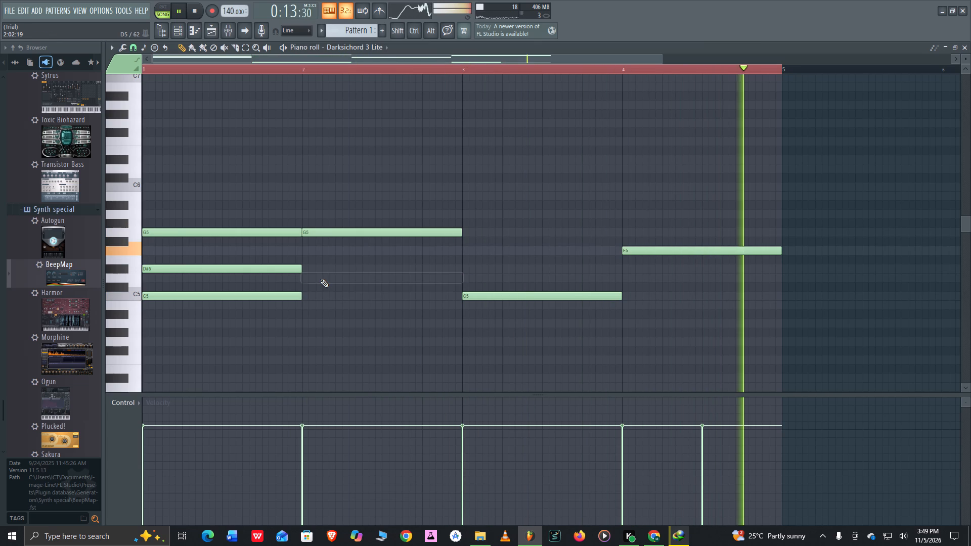
{"action": "left_click", "coordinate": [303, 197]}
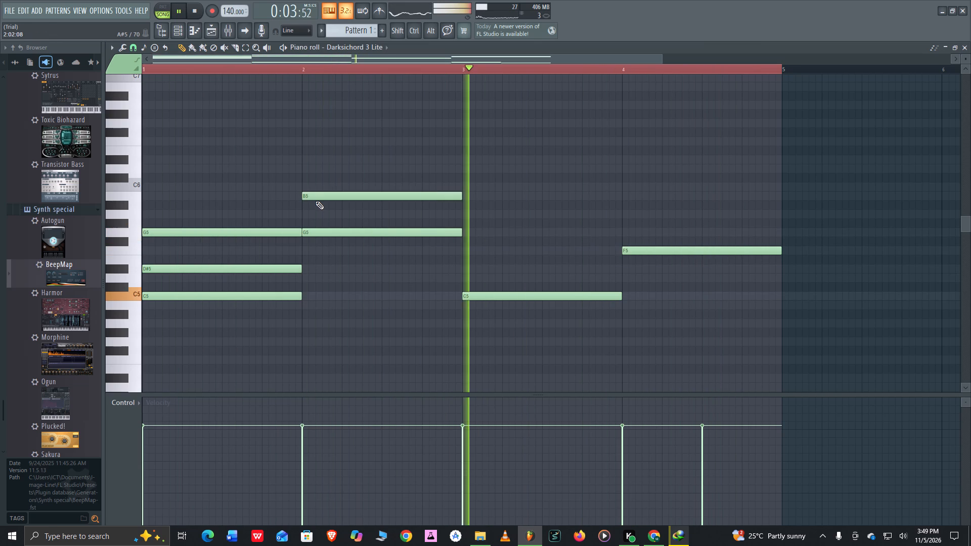
{"action": "left_click", "coordinate": [303, 168]}
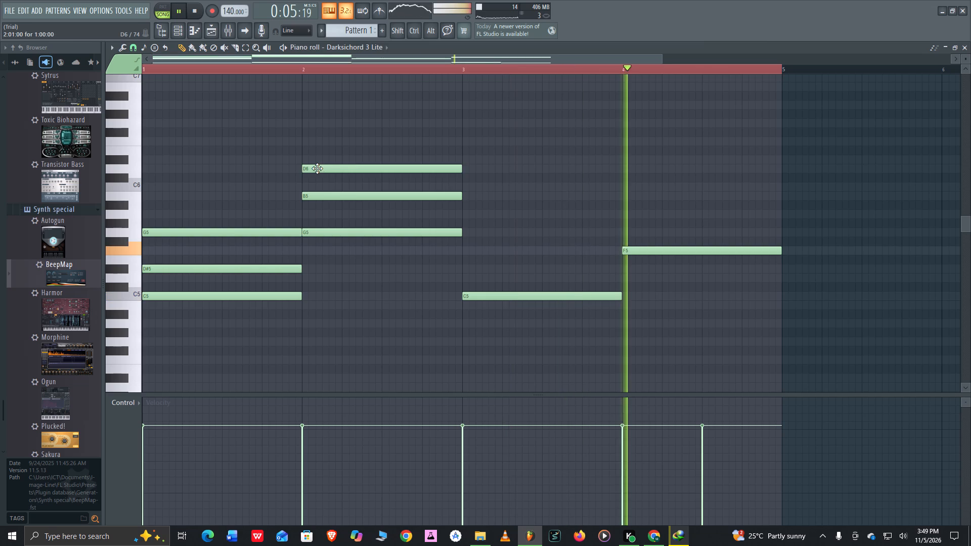
Build the bar 3 chord by stacking one-bar D#5 and G5 notes above the C5.
{"action": "left_click", "coordinate": [464, 278]}
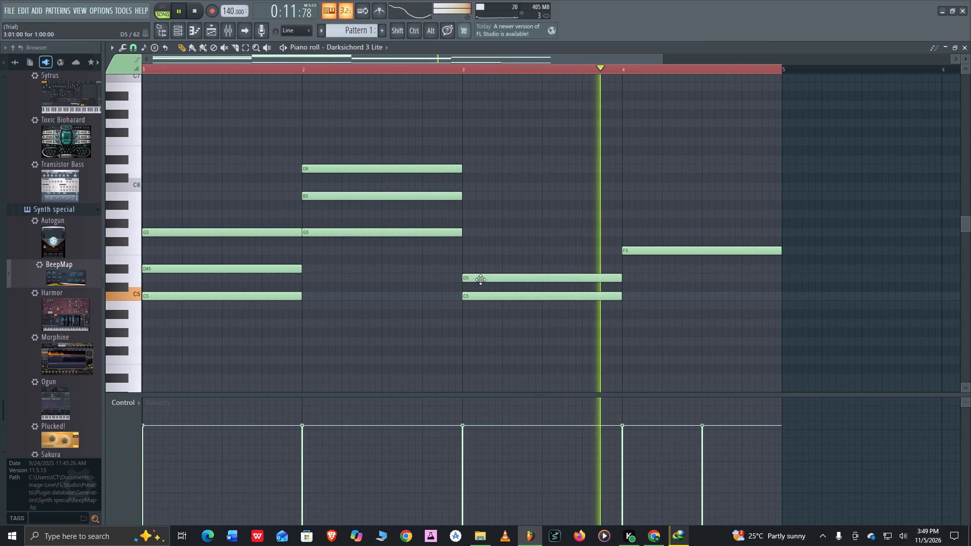
{"action": "left_click_drag", "start_coordinate": [480, 280], "coordinate": [480, 268]}
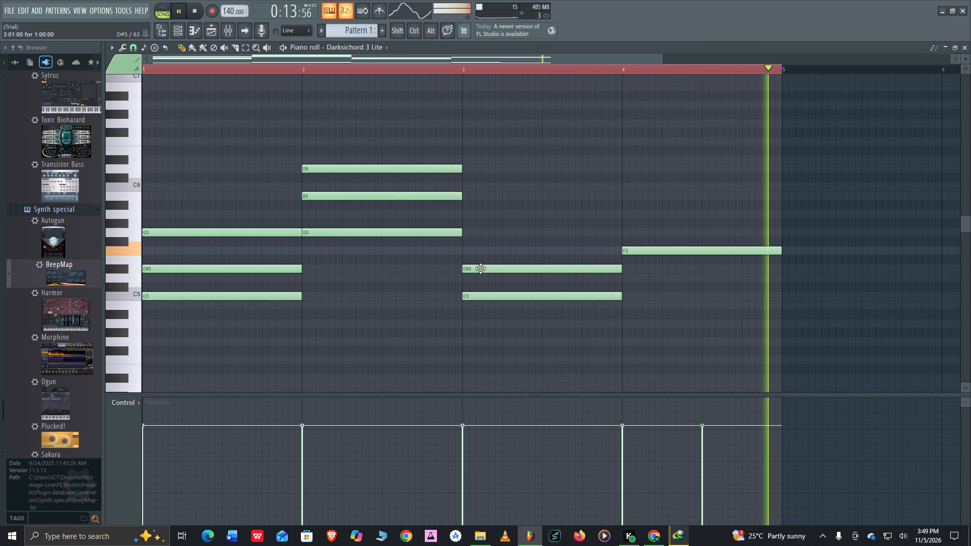
{"action": "left_click", "coordinate": [465, 231]}
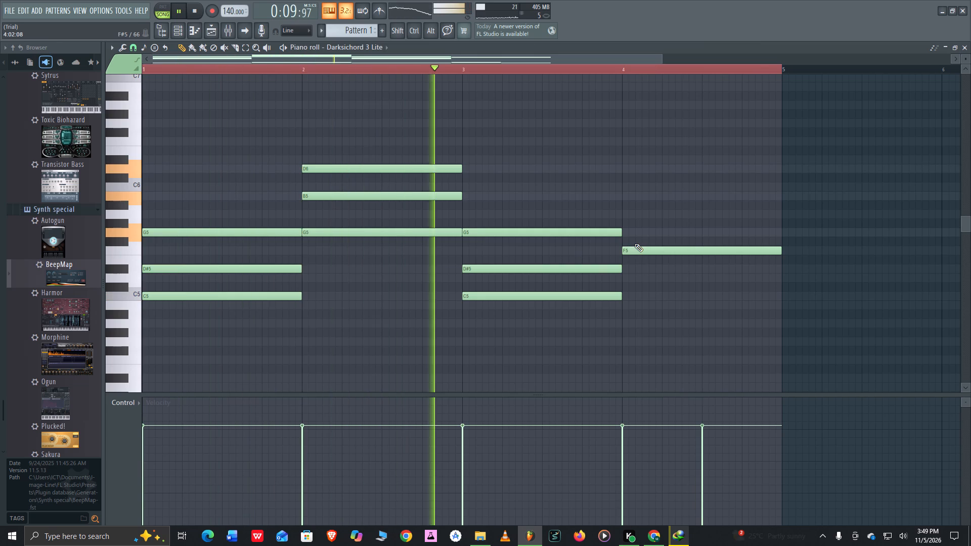
Build the bar 4 chord by stacking one-bar A5 and C6 notes above the F5.
{"action": "left_click", "coordinate": [621, 214]}
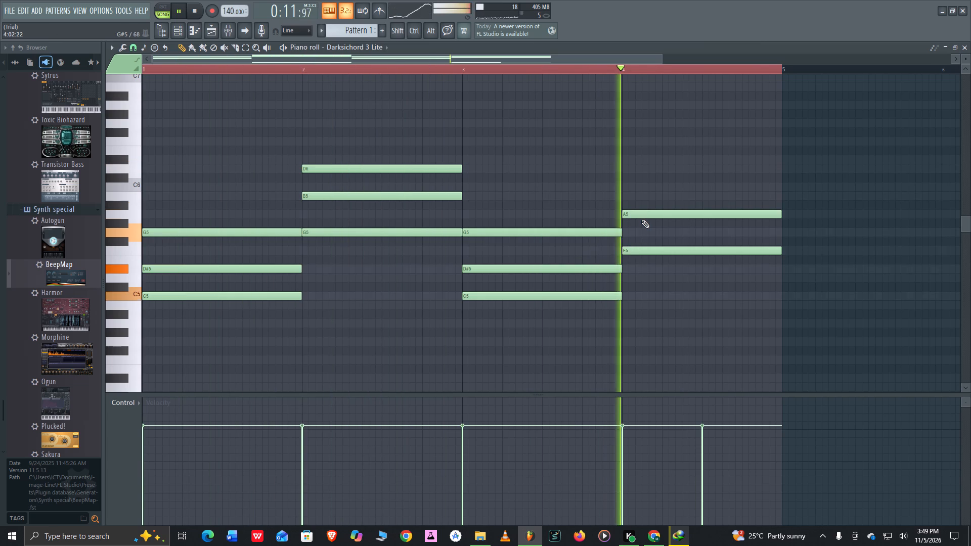
{"action": "left_click", "coordinate": [625, 188]}
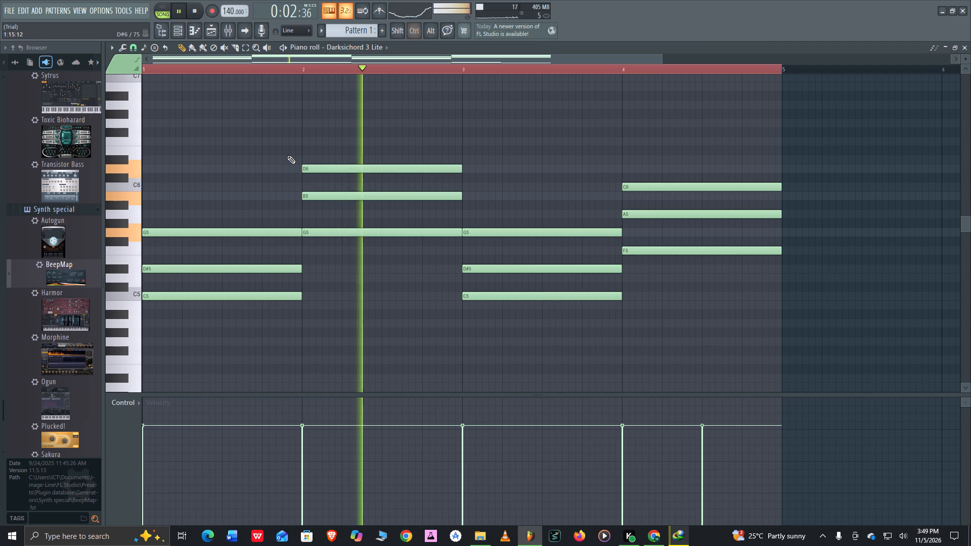
Invert the bar 2 and bar 4 chords by transposing bar 2's B5 and D6 and bar 4's C6 down one octave.
{"action": "left_click_drag", "start_coordinate": [289, 150], "coordinate": [507, 219], "text": "ctrl"}
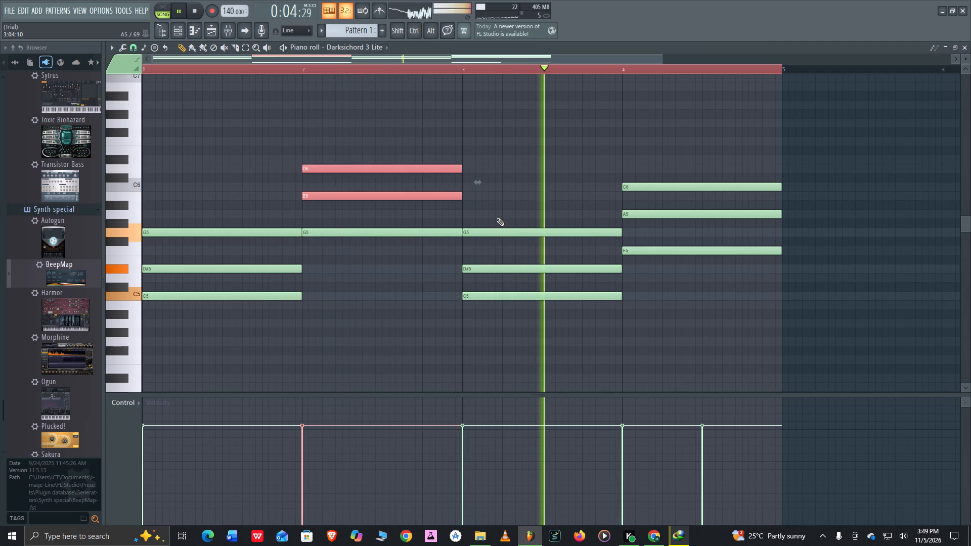
{"action": "key", "text": "ctrl+Down"}
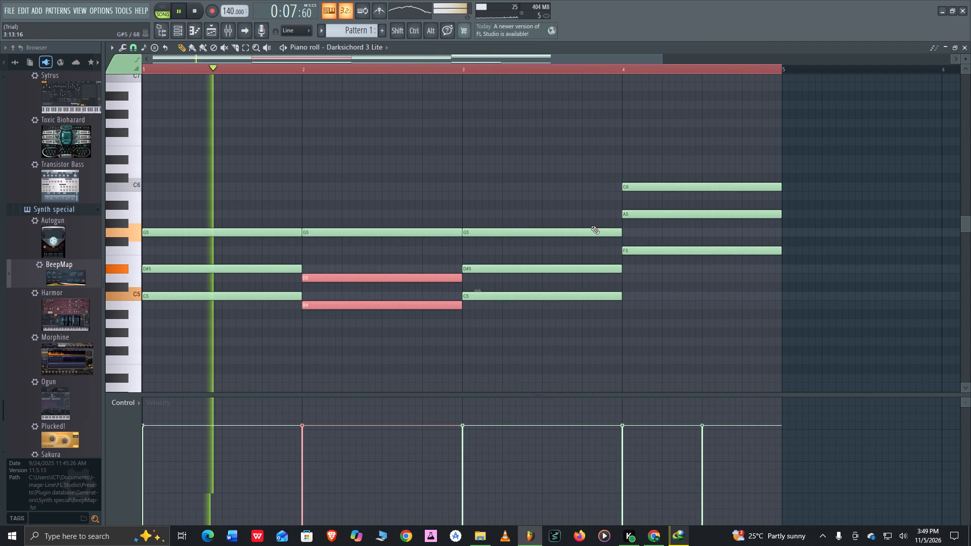
{"action": "left_click_drag", "start_coordinate": [632, 175], "coordinate": [791, 201], "text": "ctrl"}
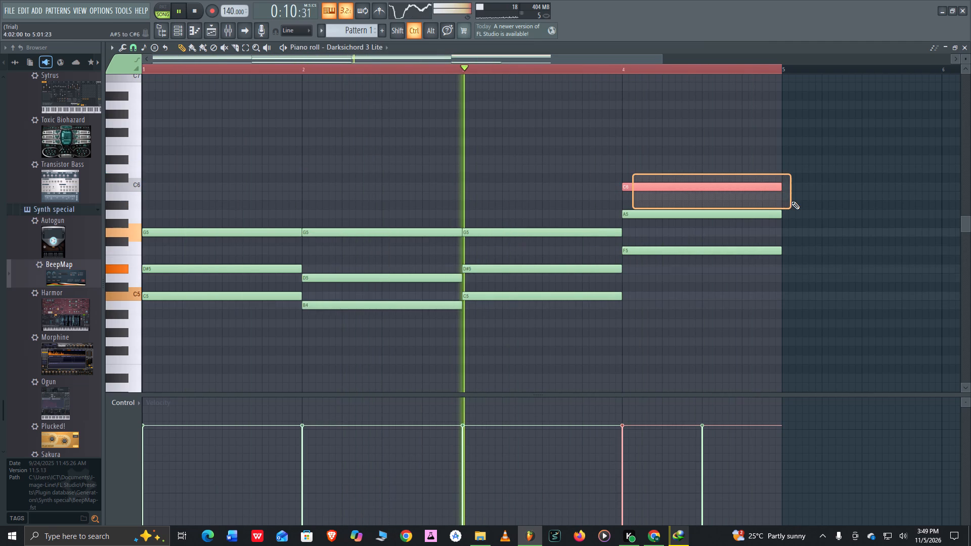
{"action": "key", "text": "ctrl+Down"}
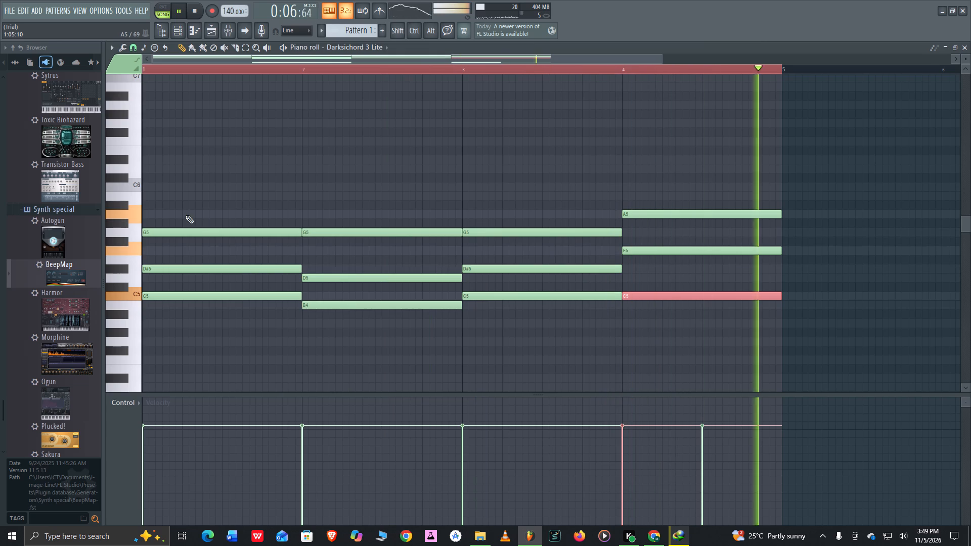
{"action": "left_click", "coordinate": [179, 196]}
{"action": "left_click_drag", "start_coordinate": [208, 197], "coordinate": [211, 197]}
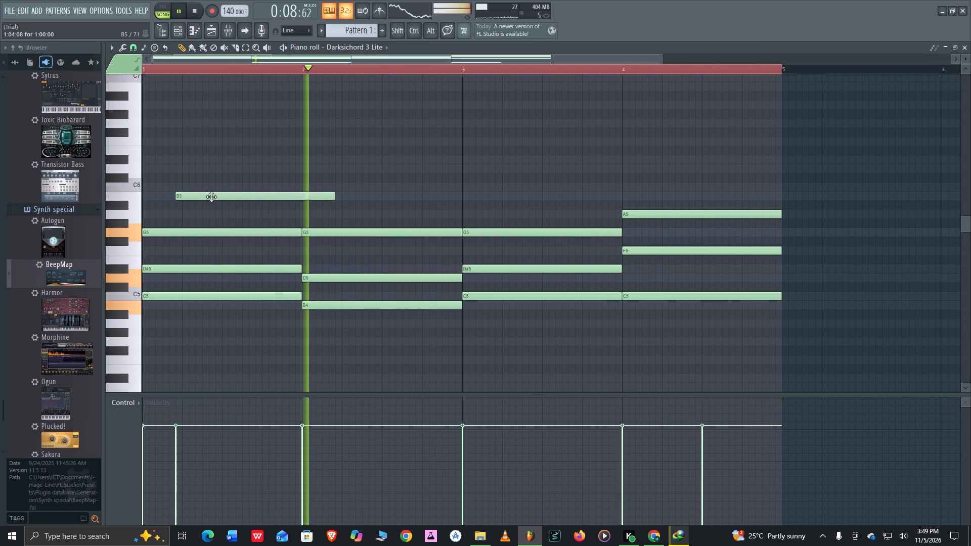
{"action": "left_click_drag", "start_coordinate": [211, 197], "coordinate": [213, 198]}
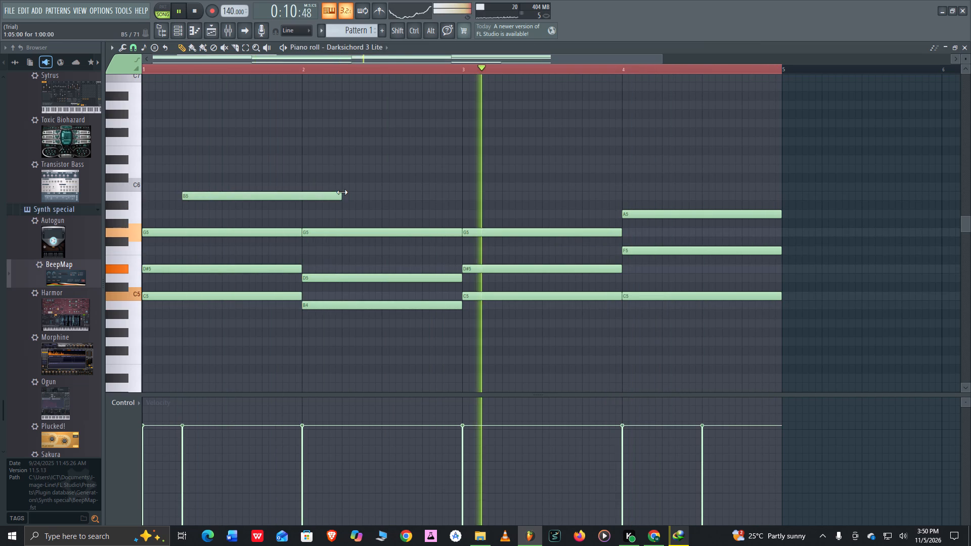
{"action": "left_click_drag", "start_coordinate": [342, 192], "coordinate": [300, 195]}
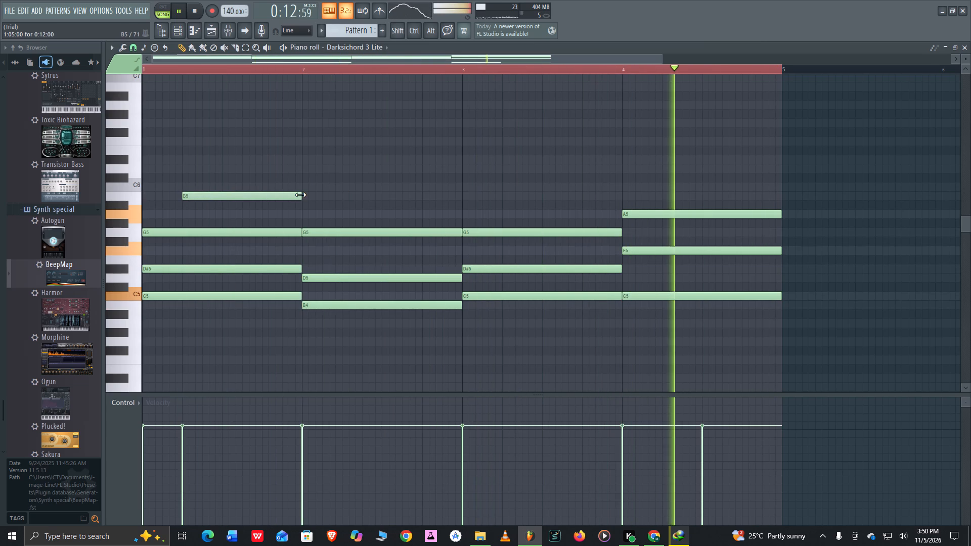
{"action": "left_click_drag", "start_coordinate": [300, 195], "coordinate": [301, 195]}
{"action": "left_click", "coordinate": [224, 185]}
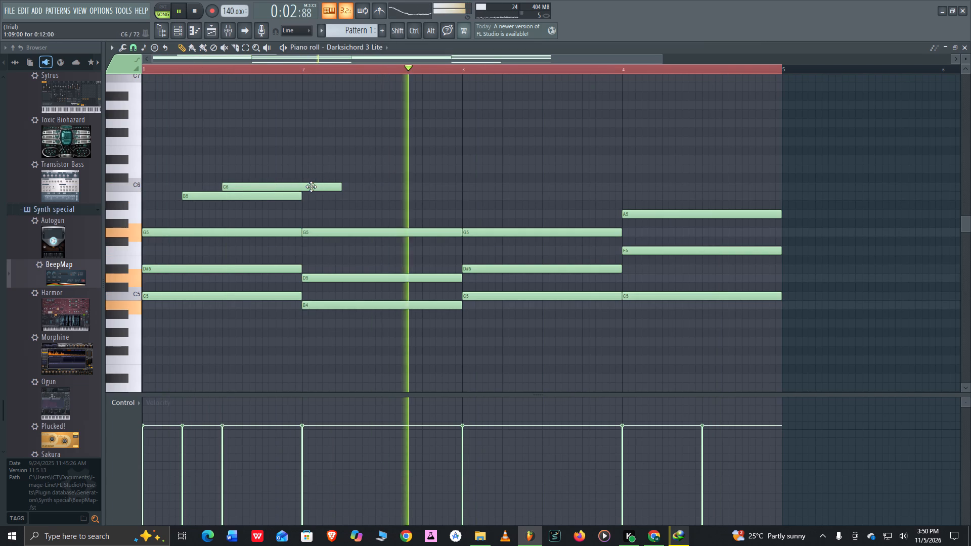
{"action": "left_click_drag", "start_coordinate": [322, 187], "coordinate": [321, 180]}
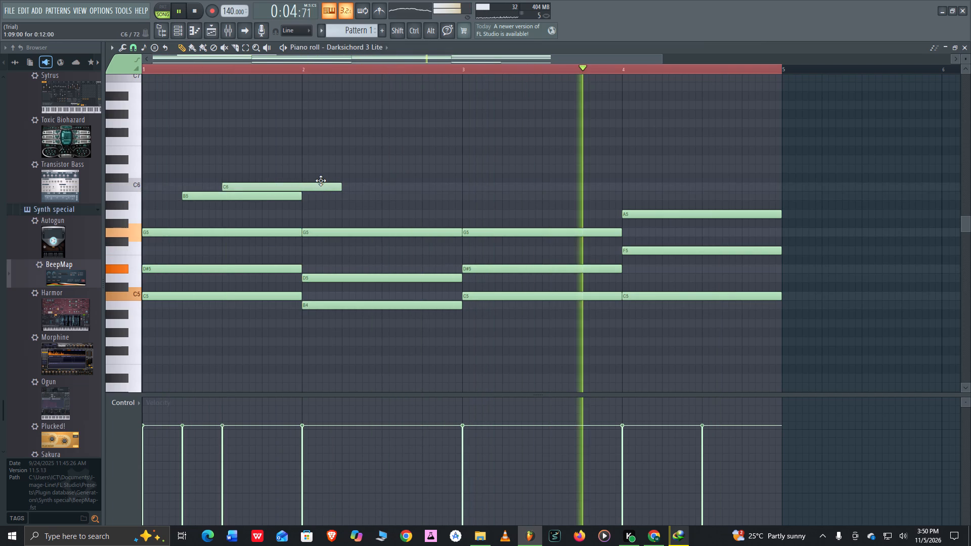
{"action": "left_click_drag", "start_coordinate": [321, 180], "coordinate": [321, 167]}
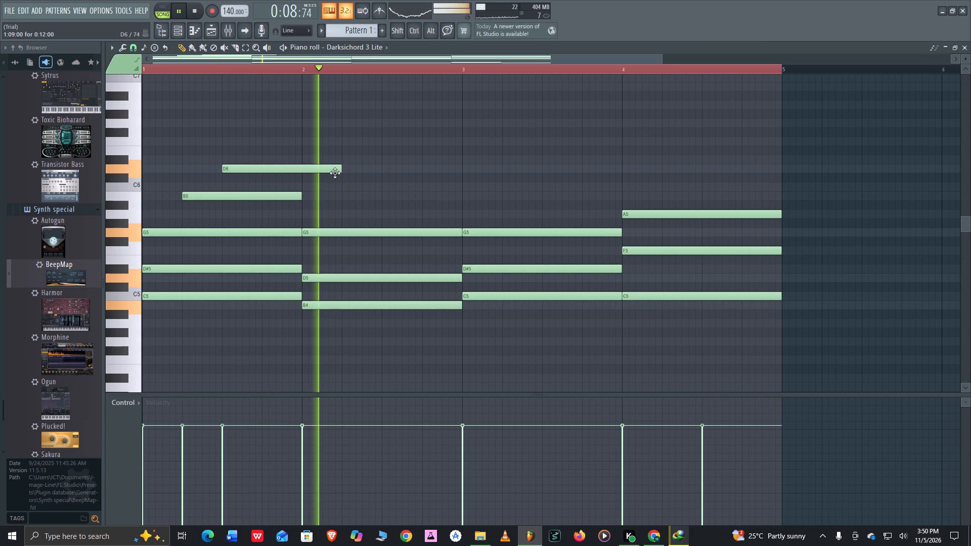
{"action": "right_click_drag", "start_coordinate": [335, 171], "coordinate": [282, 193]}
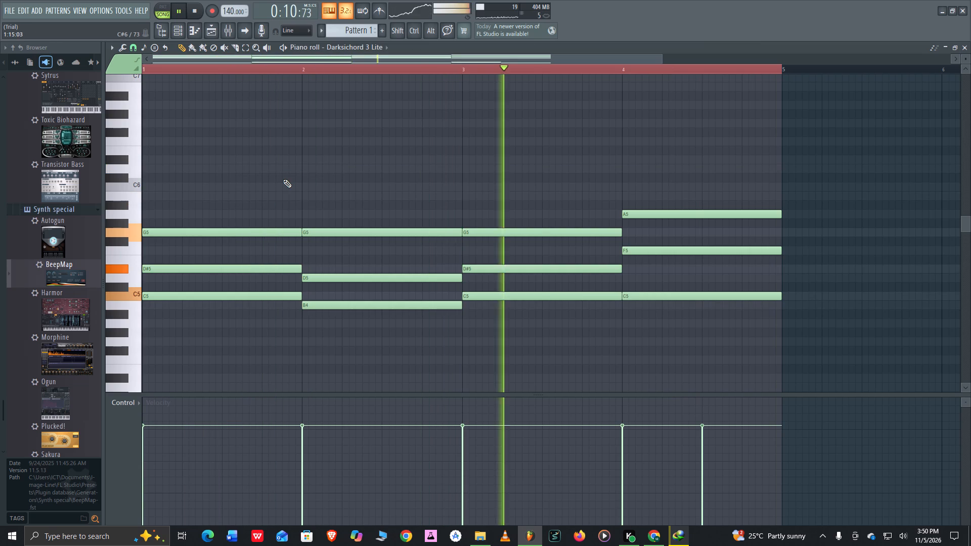
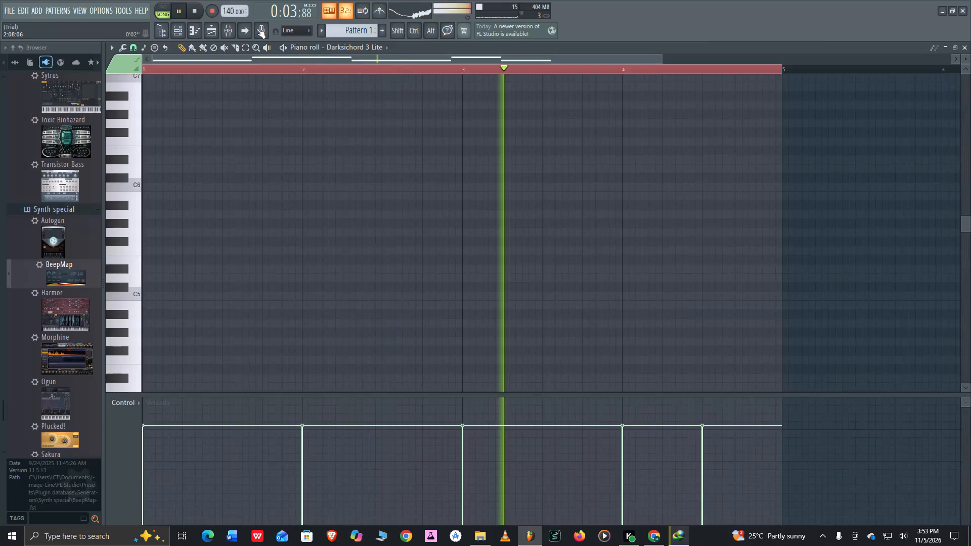
Place two Pattern 1 clips back to back on Track 3 of the playlist, starting at bars 1 and 5.
{"action": "left_click", "coordinate": [209, 26]}
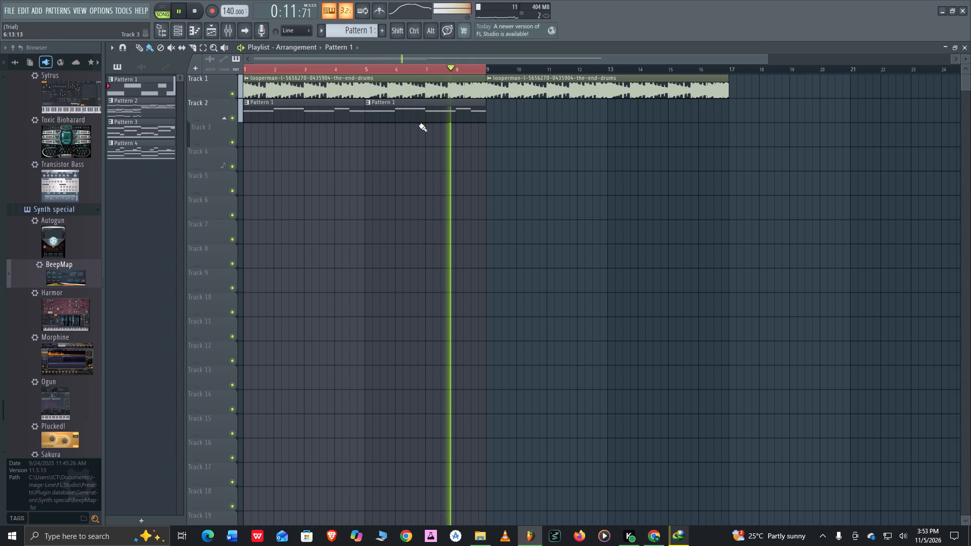
{"action": "left_click", "coordinate": [282, 116]}
{"action": "left_click", "coordinate": [259, 140]}
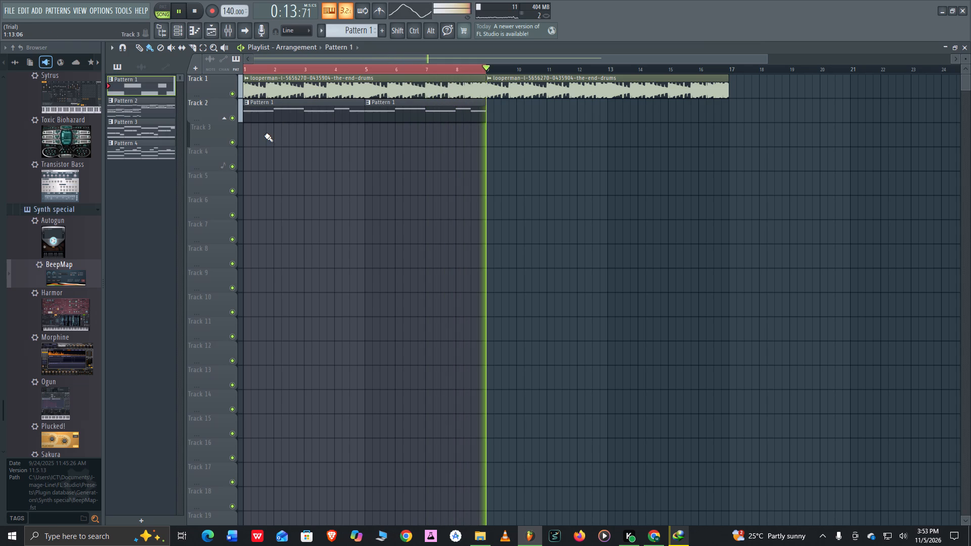
{"action": "left_click_drag", "start_coordinate": [275, 141], "coordinate": [253, 138]}
{"action": "left_click", "coordinate": [375, 132]}
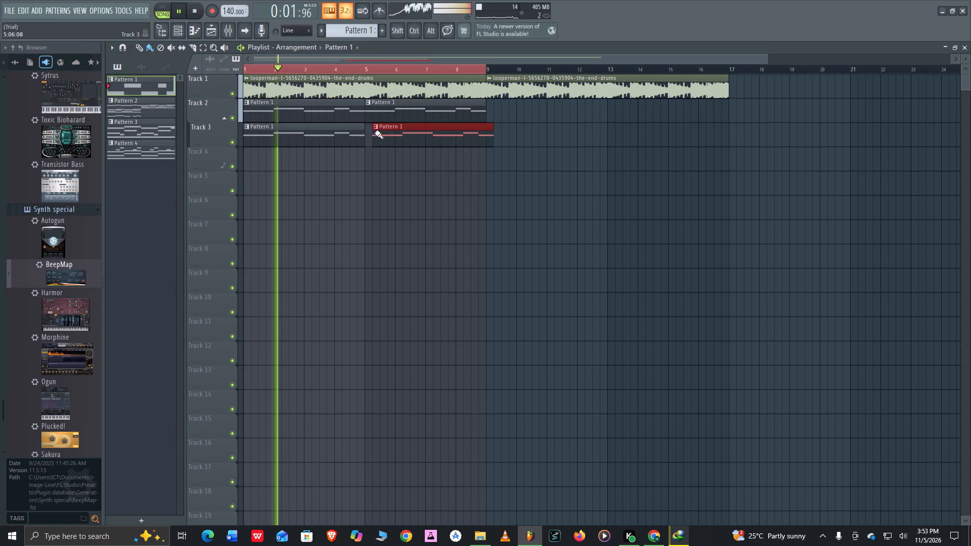
{"action": "left_click_drag", "start_coordinate": [403, 132], "coordinate": [398, 134]}
Place two more Pattern 1 clips back to back on Track 4, starting at bars 1 and 5.
{"action": "left_click", "coordinate": [258, 160]}
{"action": "left_click_drag", "start_coordinate": [281, 161], "coordinate": [277, 161]}
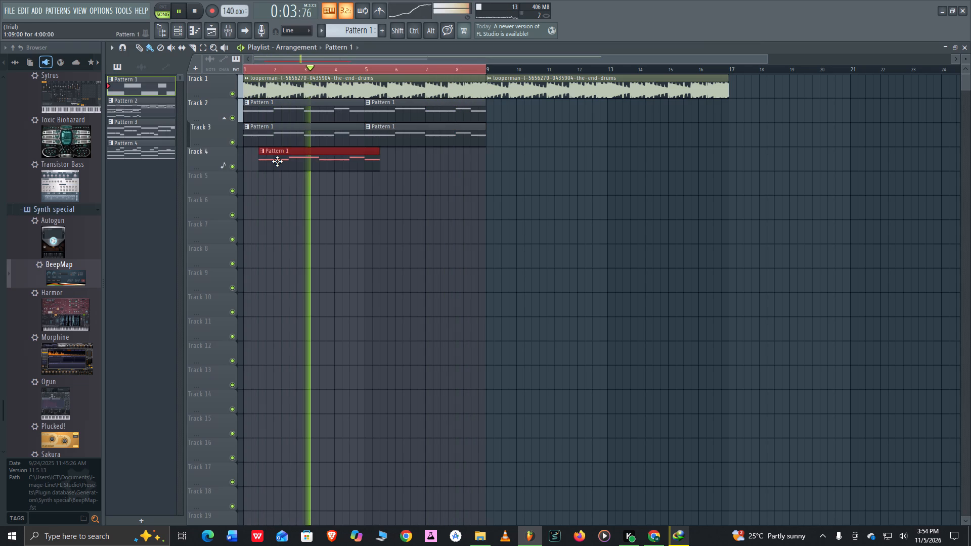
{"action": "left_click_drag", "start_coordinate": [277, 161], "coordinate": [259, 161]}
{"action": "left_click", "coordinate": [376, 163]}
{"action": "left_click_drag", "start_coordinate": [415, 165], "coordinate": [410, 165]}
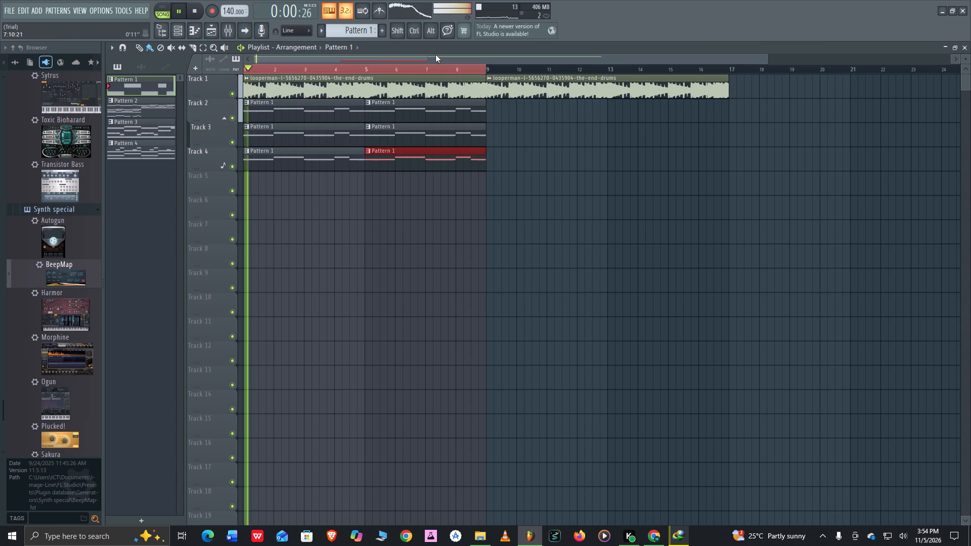
Clear the playlist's eight-bar loop selection over bars 1 to 8 and pause the song playback.
{"action": "double_click", "coordinate": [425, 66]}
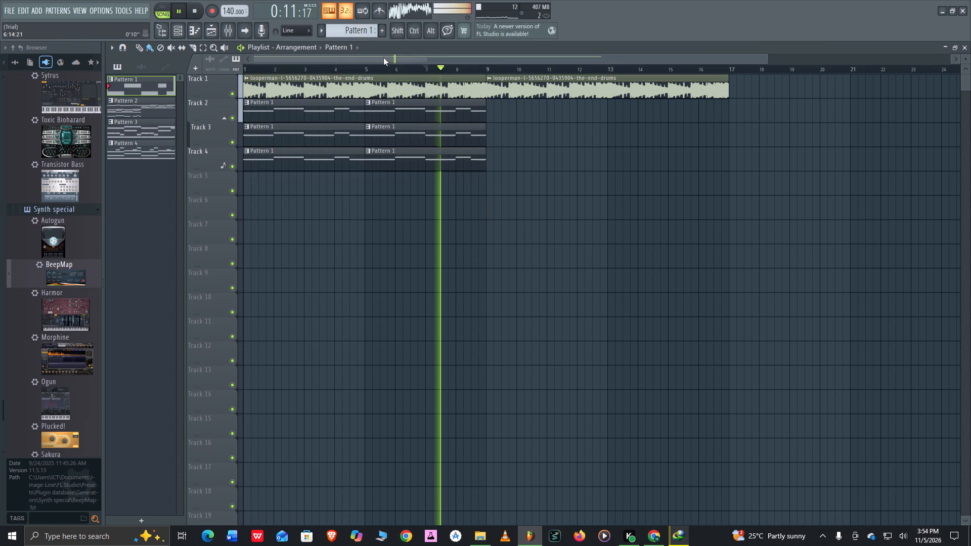
{"action": "left_click", "coordinate": [178, 12]}
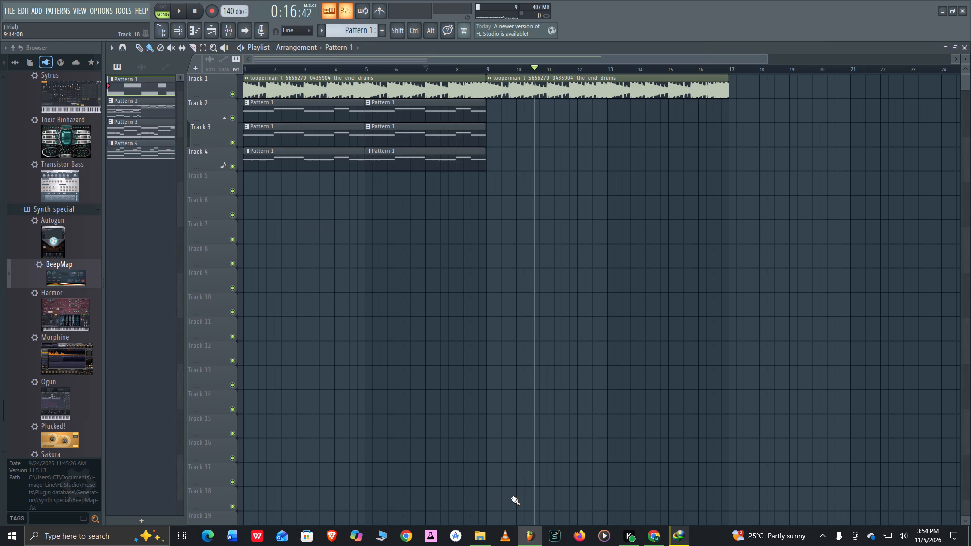
Switch to Chrome and rerun the internet speed test on fast.com.
{"action": "left_click", "coordinate": [651, 536]}
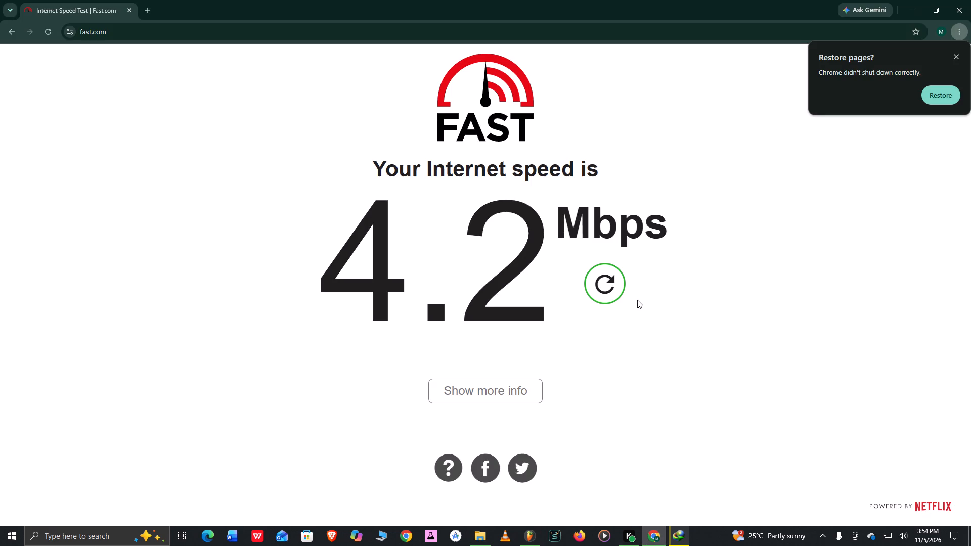
{"action": "left_click", "coordinate": [611, 279]}
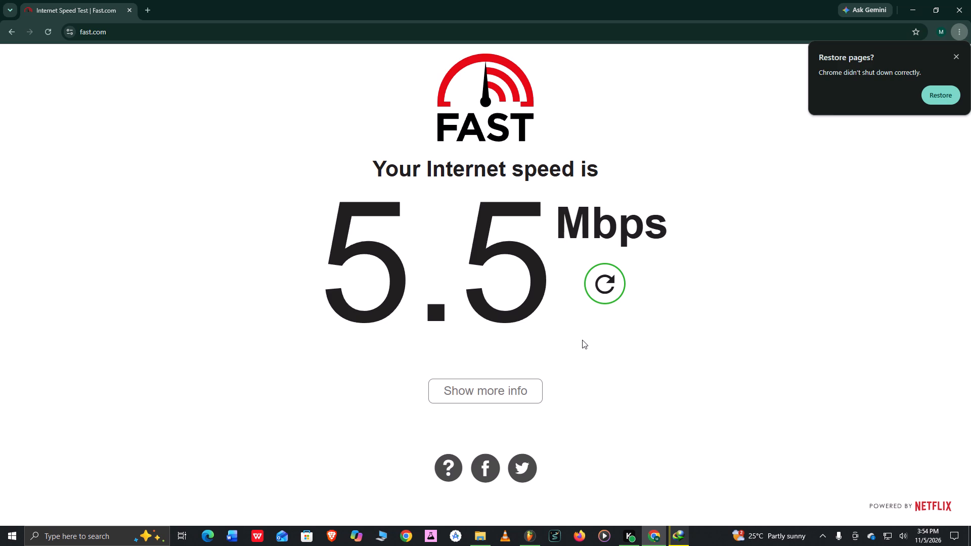
Open a new browser tab beside the speed test.
{"action": "left_click", "coordinate": [154, 4]}
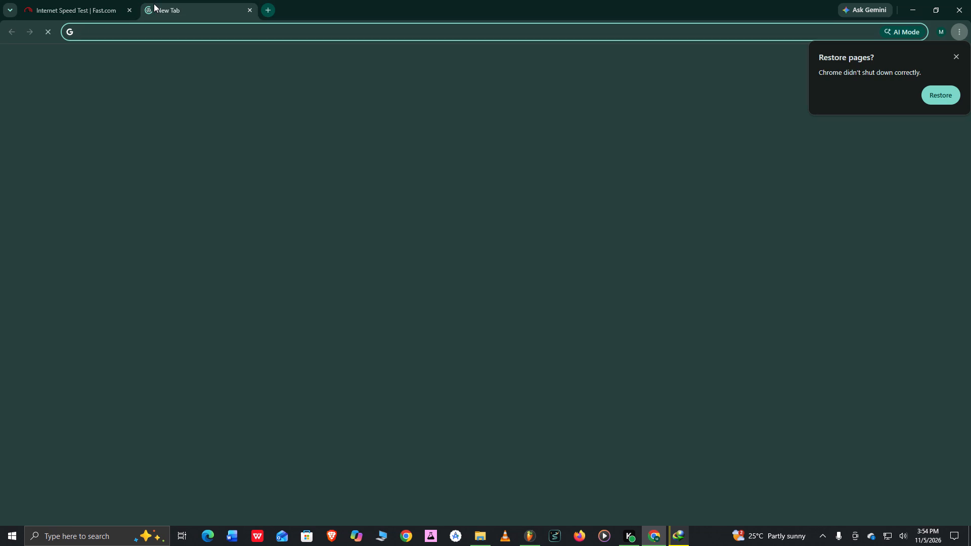
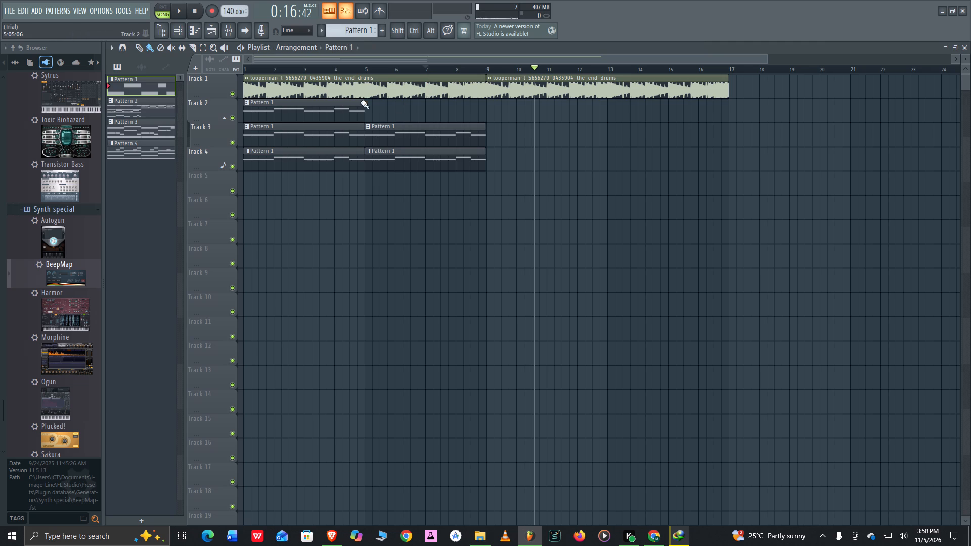
Open Pattern 1's Darksichord 3 Lite piano roll and place a C6 note near the start of bar 1.
{"action": "left_click", "coordinate": [326, 110]}
{"action": "left_click", "coordinate": [326, 110]}
{"action": "left_click_drag", "start_coordinate": [449, 56], "coordinate": [71, 93]}
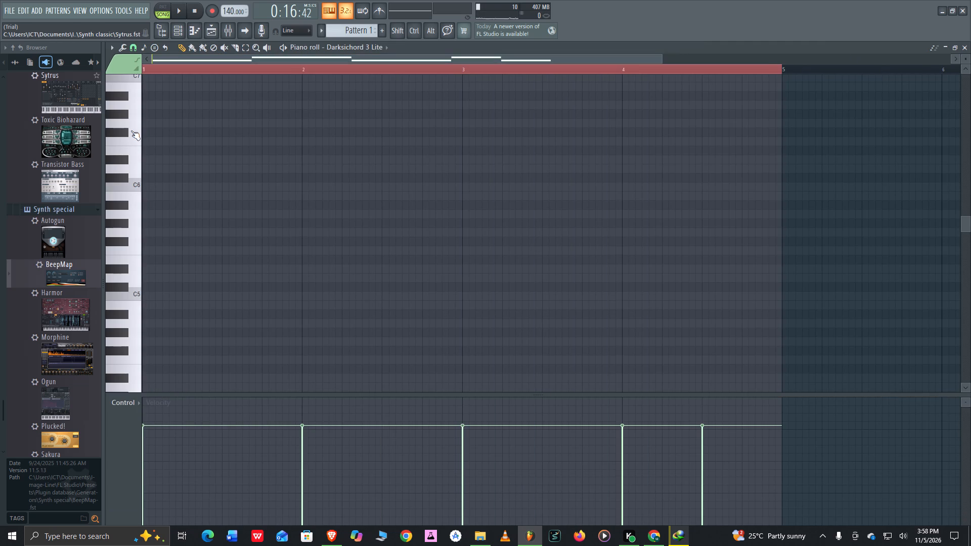
{"action": "left_click", "coordinate": [152, 185]}
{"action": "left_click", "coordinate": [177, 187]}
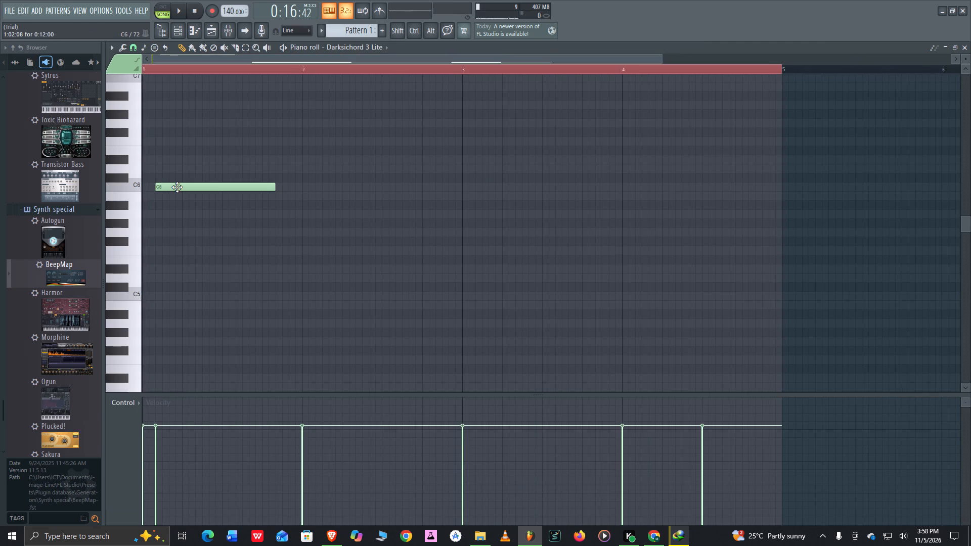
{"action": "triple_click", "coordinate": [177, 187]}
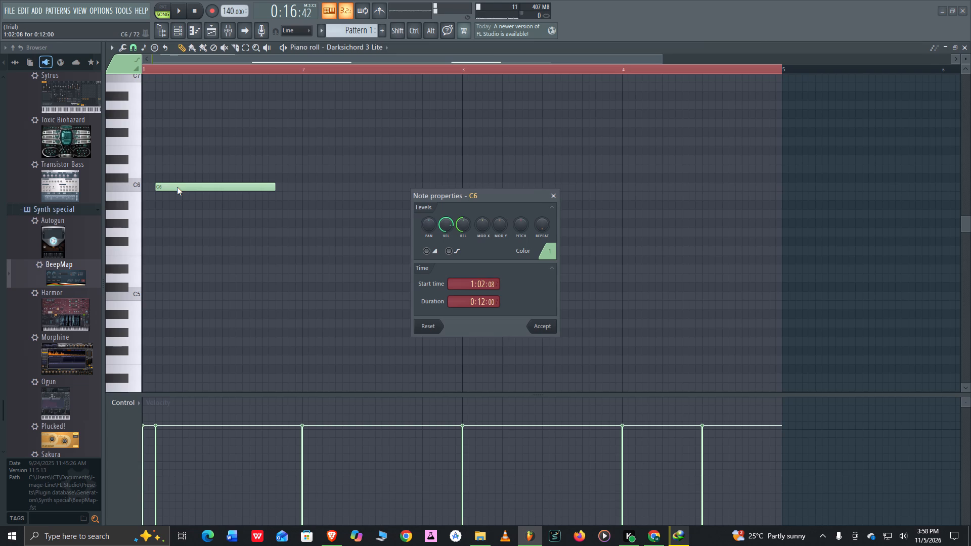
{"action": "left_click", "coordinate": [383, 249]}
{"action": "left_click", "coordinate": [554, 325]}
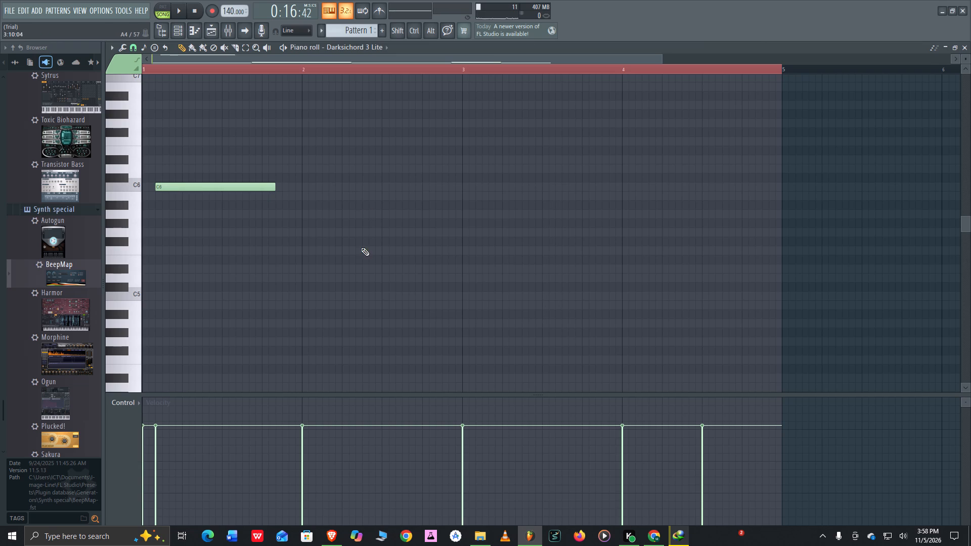
Move the C6 note down to B4 at the start of bar 1 and lengthen it to one full bar.
{"action": "left_click_drag", "start_coordinate": [205, 189], "coordinate": [152, 157]}
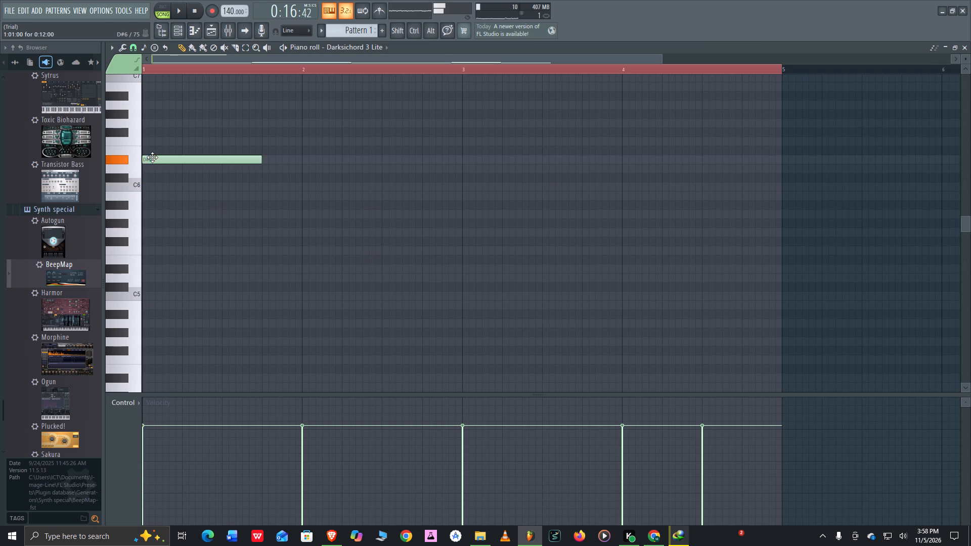
{"action": "left_click_drag", "start_coordinate": [152, 157], "coordinate": [196, 264]}
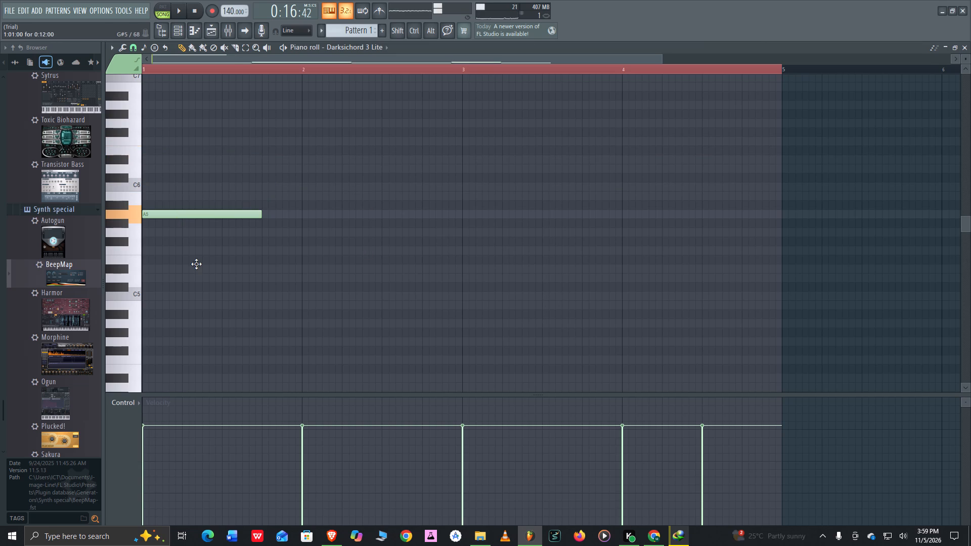
{"action": "left_click_drag", "start_coordinate": [196, 264], "coordinate": [181, 298]}
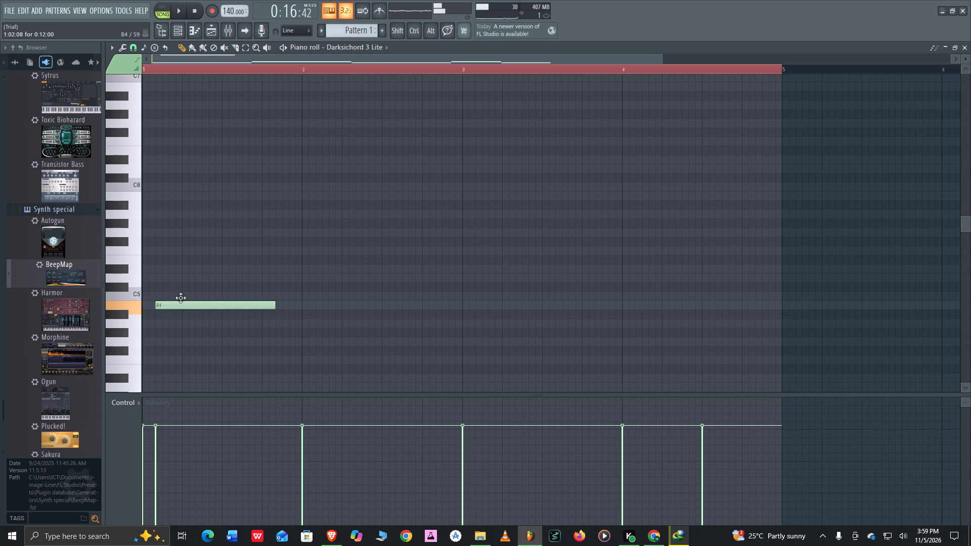
{"action": "left_click_drag", "start_coordinate": [181, 298], "coordinate": [188, 306]}
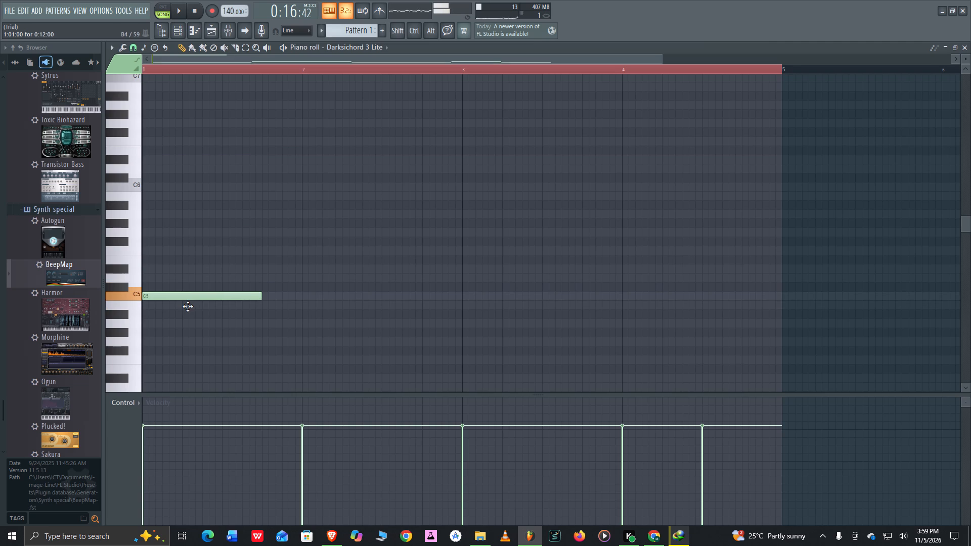
{"action": "left_click_drag", "start_coordinate": [188, 306], "coordinate": [188, 300]}
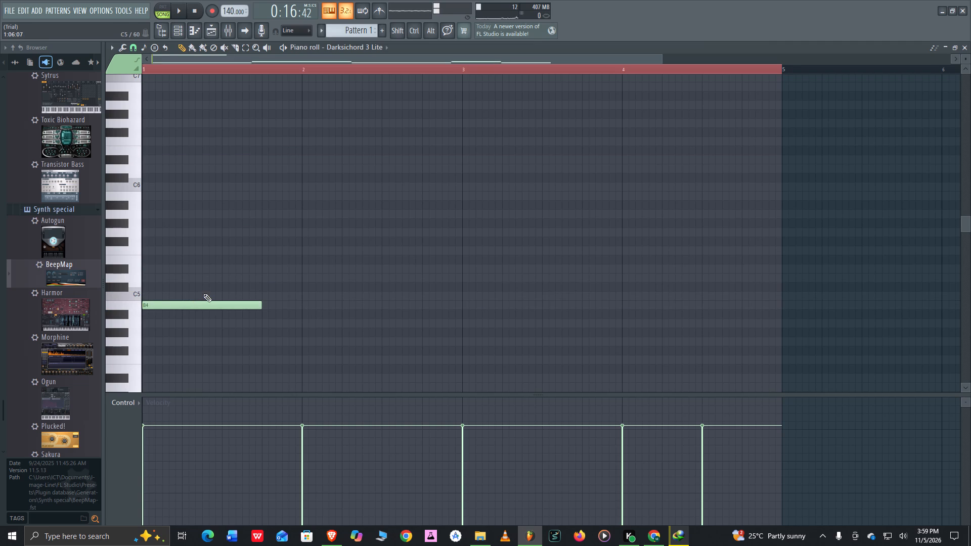
{"action": "left_click_drag", "start_coordinate": [260, 306], "coordinate": [299, 309]}
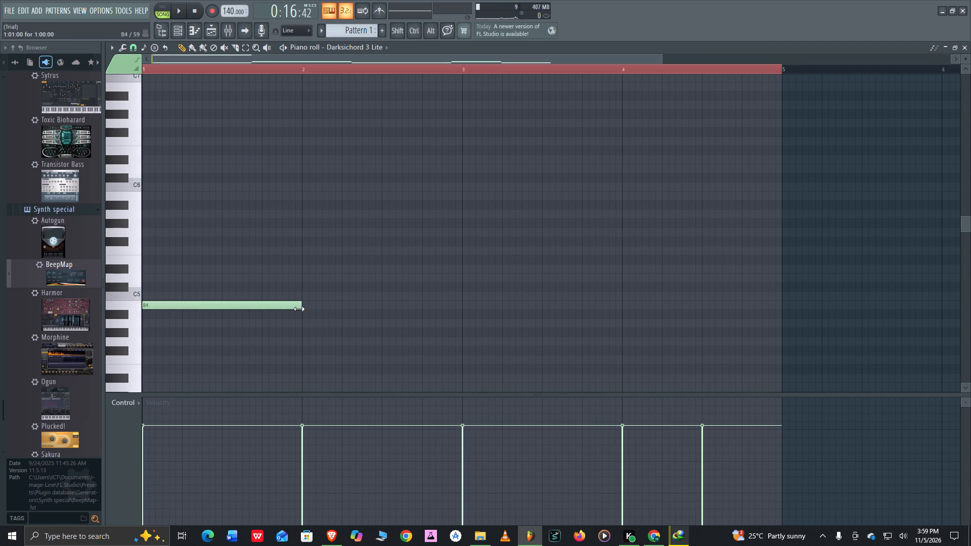
Add a one-bar note at the start of bar 2 and raise it to D#5.
{"action": "left_click", "coordinate": [301, 297]}
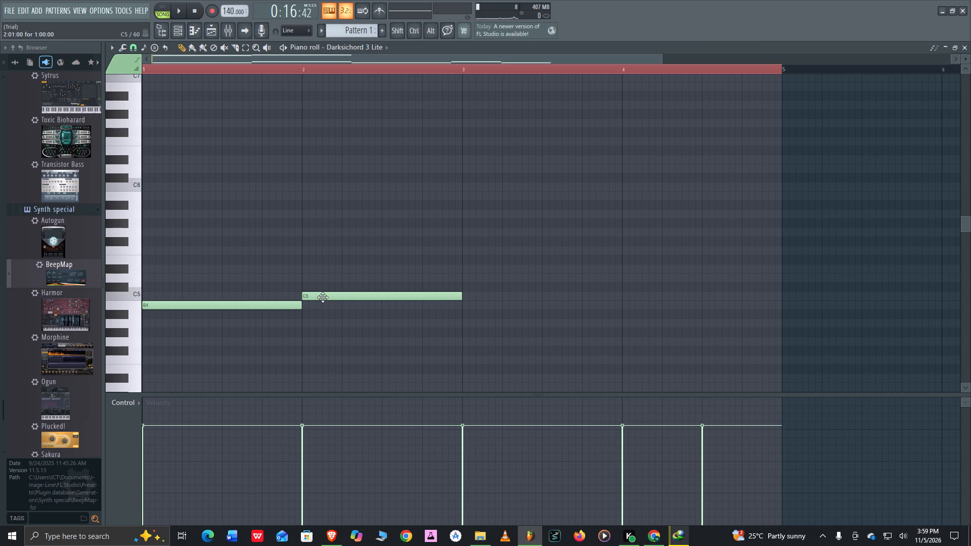
{"action": "left_click_drag", "start_coordinate": [323, 297], "coordinate": [324, 279]}
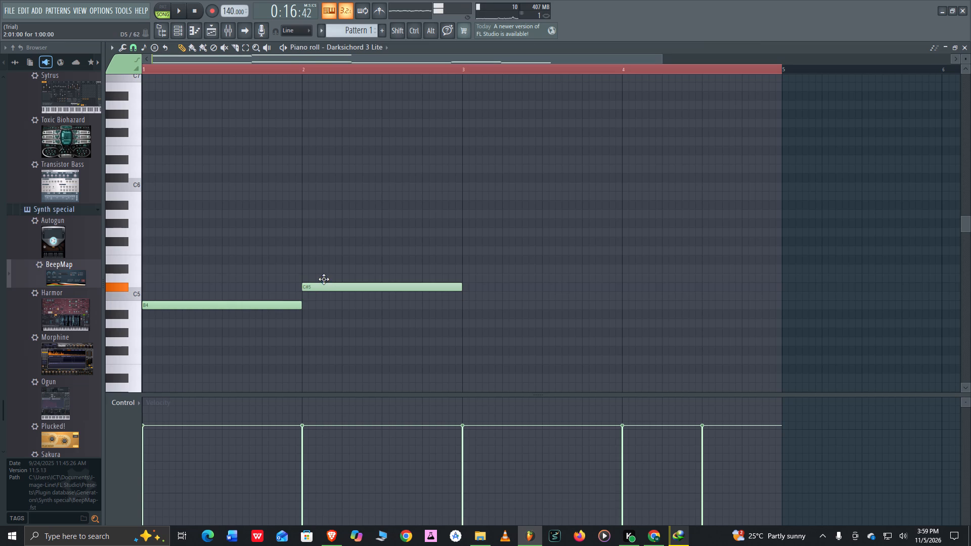
{"action": "left_click_drag", "start_coordinate": [324, 279], "coordinate": [325, 278]}
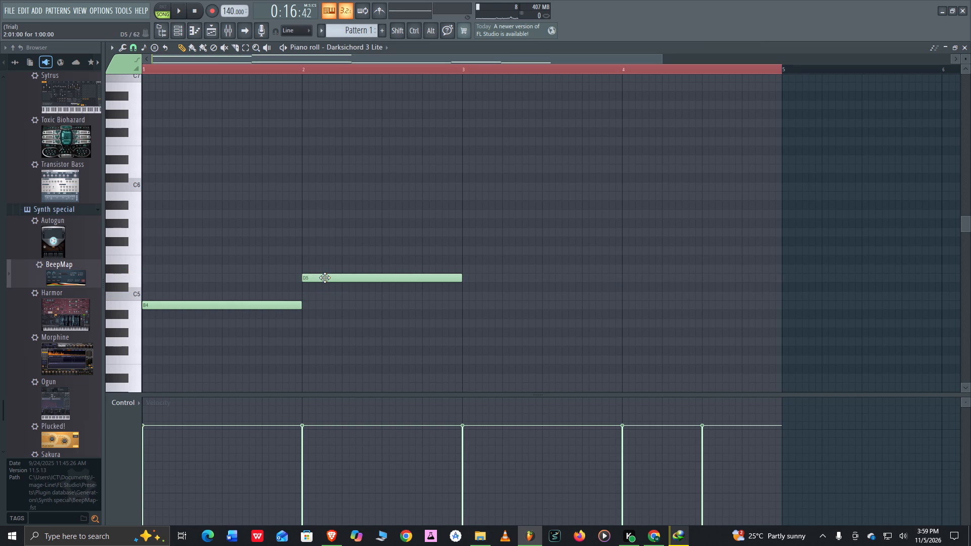
{"action": "left_click_drag", "start_coordinate": [324, 278], "coordinate": [324, 265]}
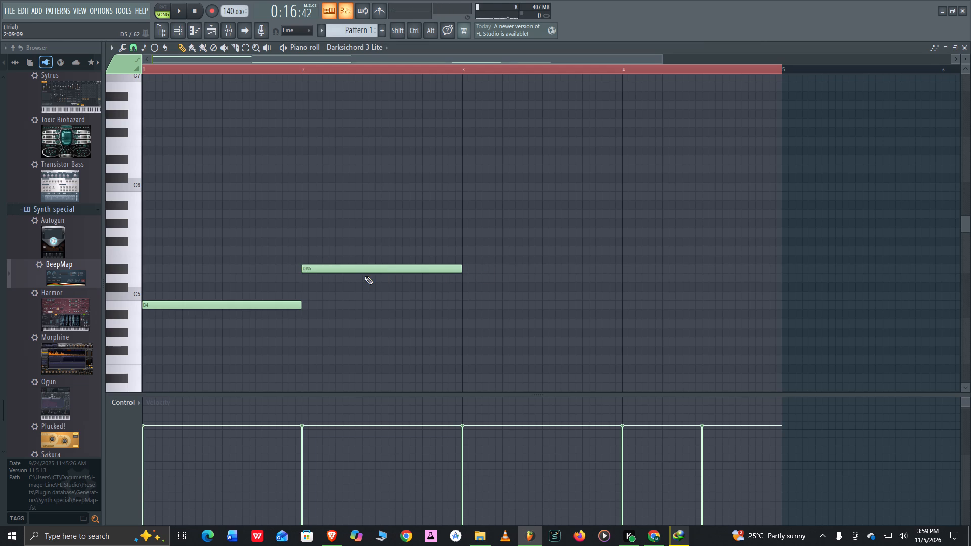
Set the root note of the piano roll's scale highlighting to B.
{"action": "left_click", "coordinate": [111, 52]}
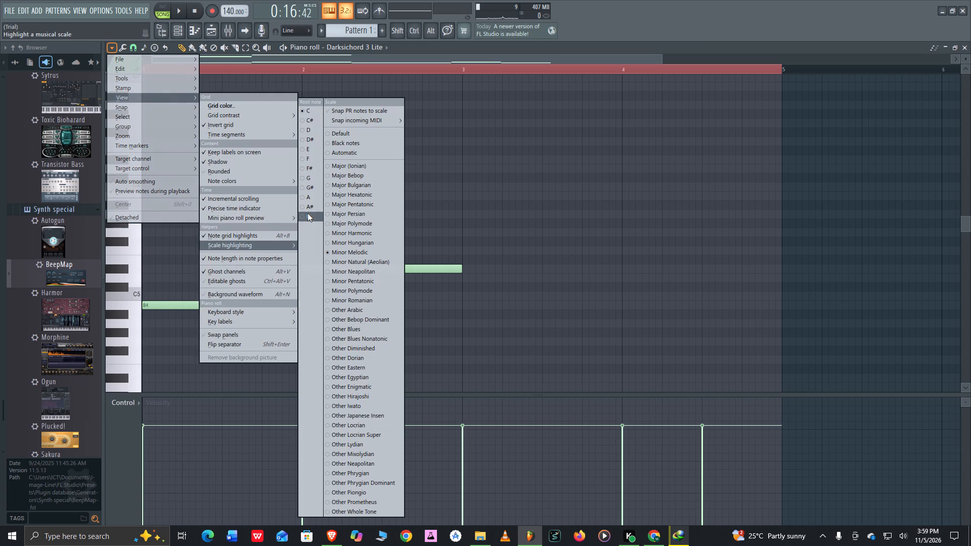
{"action": "left_click", "coordinate": [309, 213]}
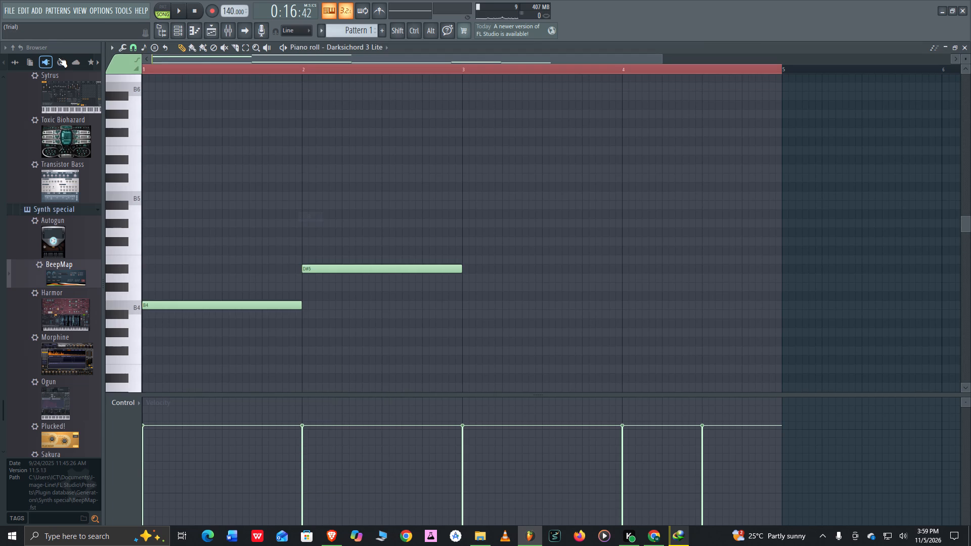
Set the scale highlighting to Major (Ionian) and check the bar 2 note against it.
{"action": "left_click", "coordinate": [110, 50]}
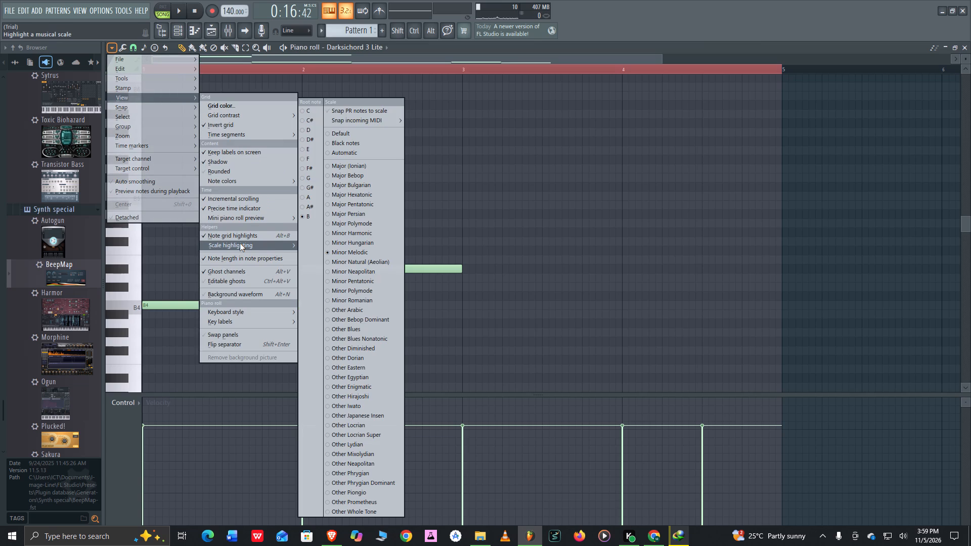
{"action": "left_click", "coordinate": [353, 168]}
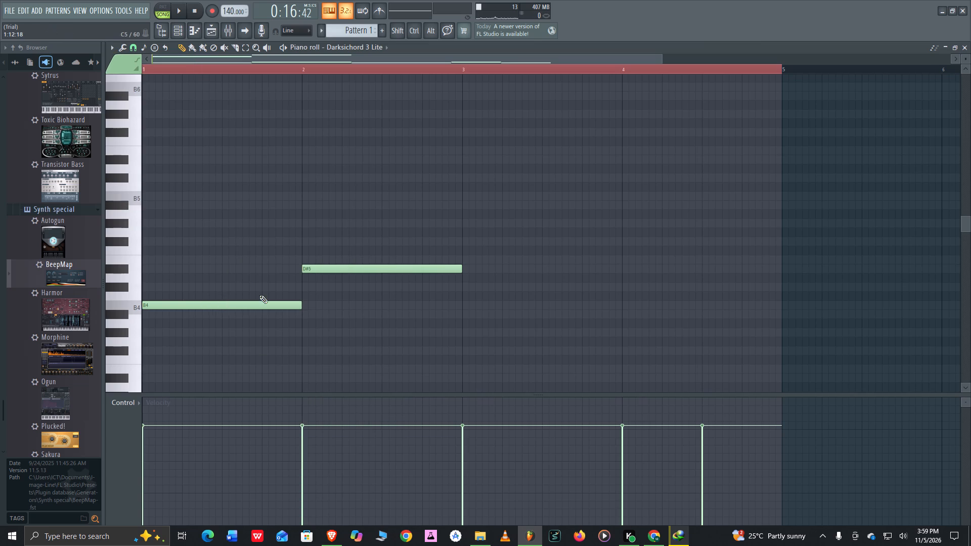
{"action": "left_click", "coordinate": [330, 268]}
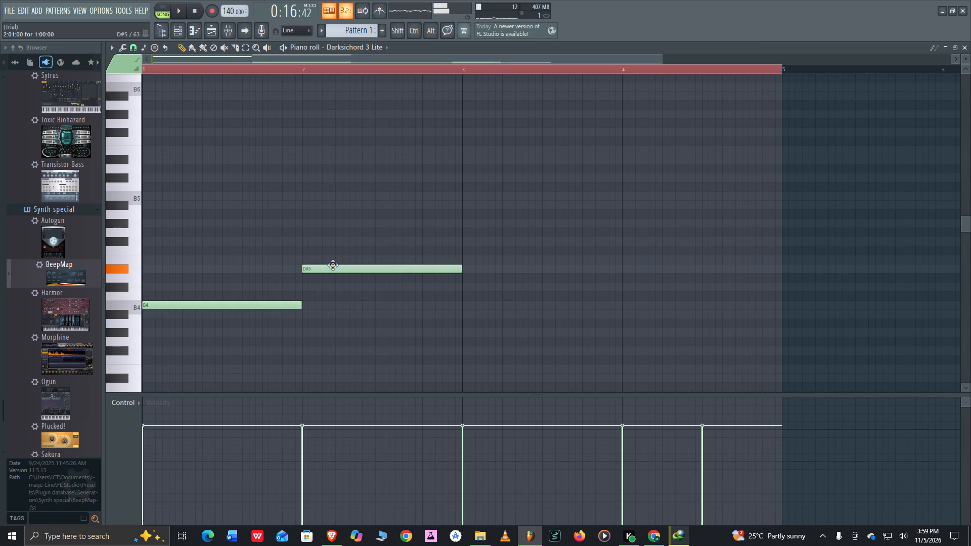
Set the scale highlighting to Minor Natural (Aeolian).
{"action": "left_click", "coordinate": [112, 48]}
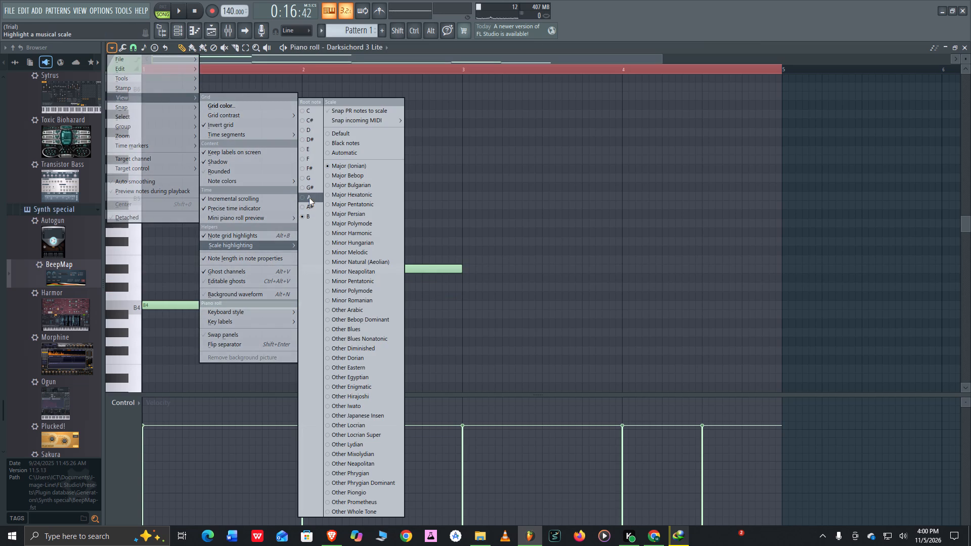
{"action": "left_click", "coordinate": [356, 259]}
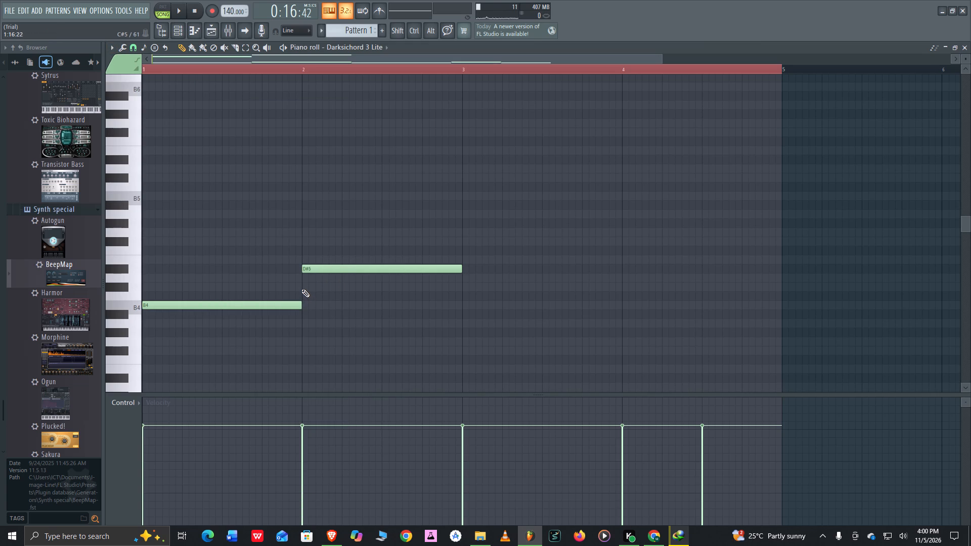
Raise the bar 2 note to E5, then add one-bar notes B4 at bar 3 and E5 at bar 4.
{"action": "left_click_drag", "start_coordinate": [312, 270], "coordinate": [314, 258]}
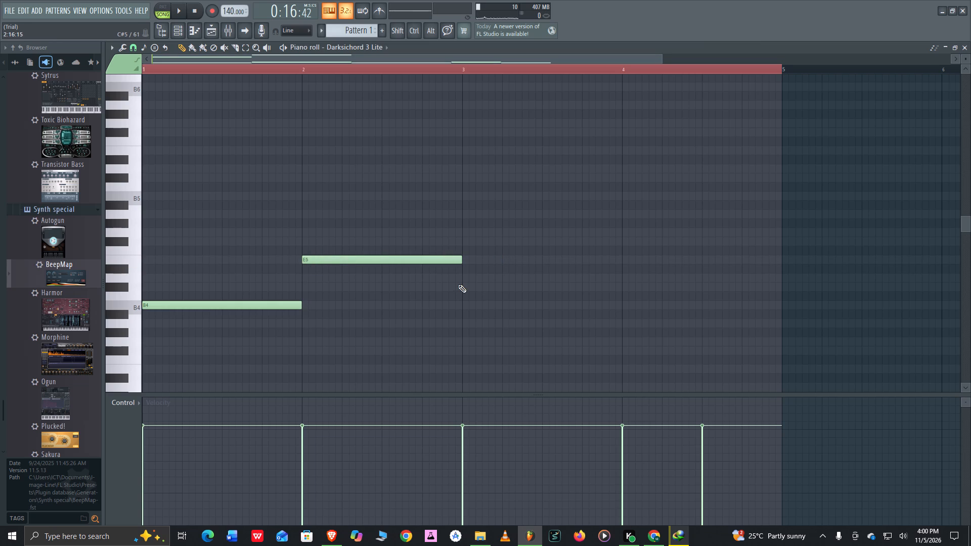
{"action": "left_click", "coordinate": [464, 304]}
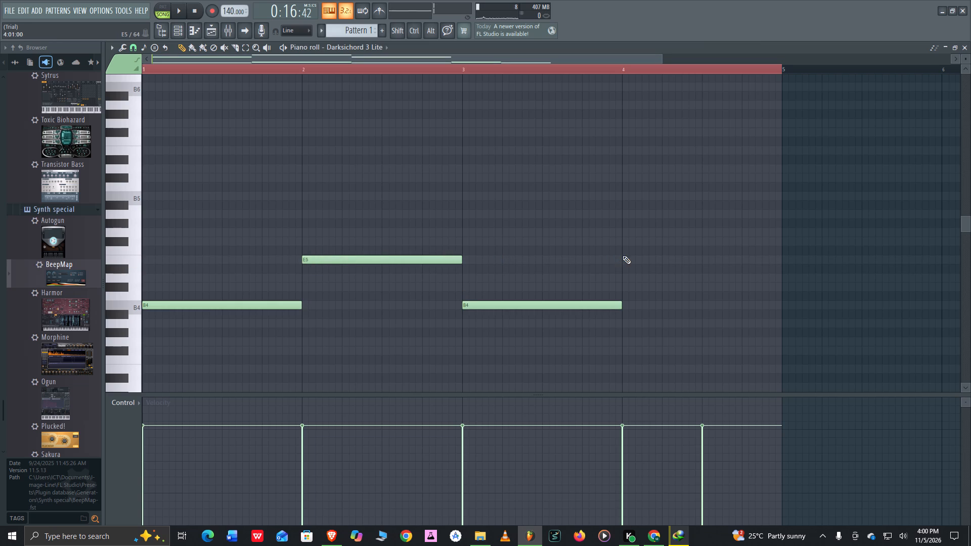
{"action": "left_click", "coordinate": [625, 259]}
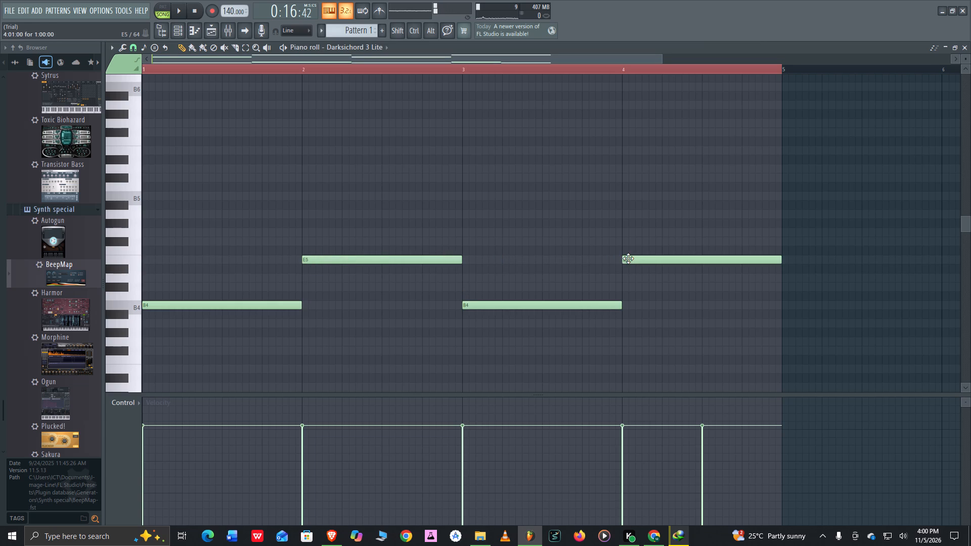
Start playback and set it to pattern mode so Pattern 1 loops.
{"action": "left_click", "coordinate": [178, 14]}
{"action": "left_click", "coordinate": [160, 9]}
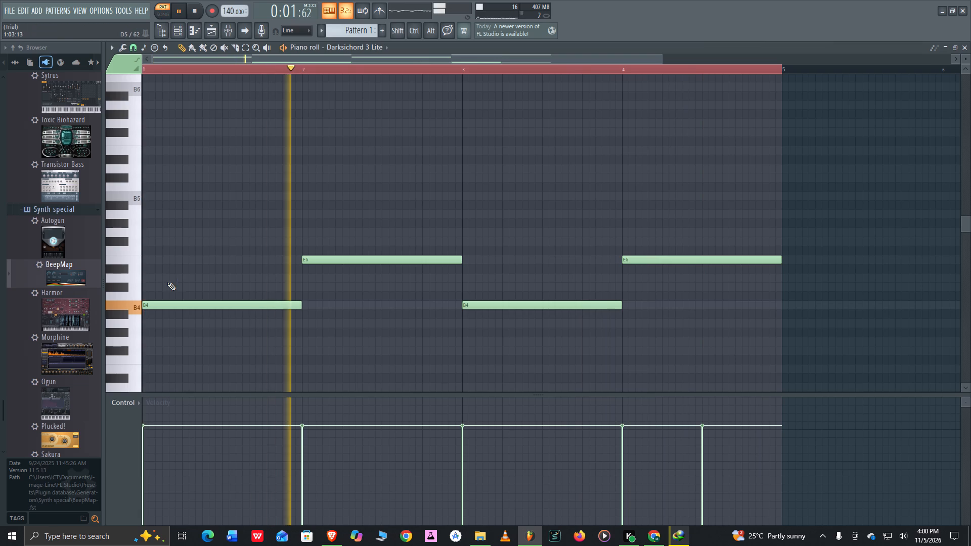
Stack one-bar D5 and F#5 notes above the B4 in bar 1 to form a chord.
{"action": "left_click", "coordinate": [145, 280]}
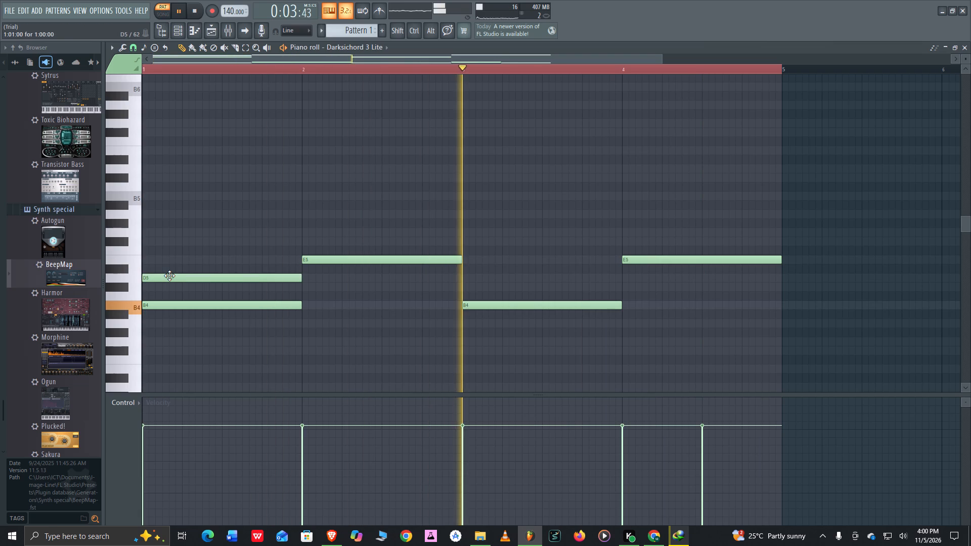
{"action": "left_click", "coordinate": [146, 241]}
{"action": "left_click_drag", "start_coordinate": [203, 239], "coordinate": [191, 241]}
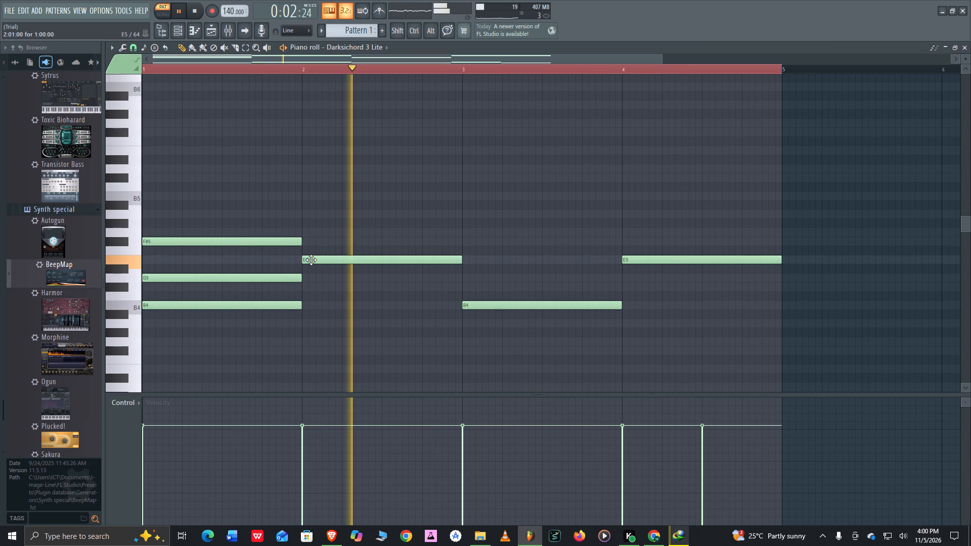
Add one-bar G5 and B5 notes above the bar 2 E5, and transpose the B5 down an octave to B4.
{"action": "left_click", "coordinate": [304, 234]}
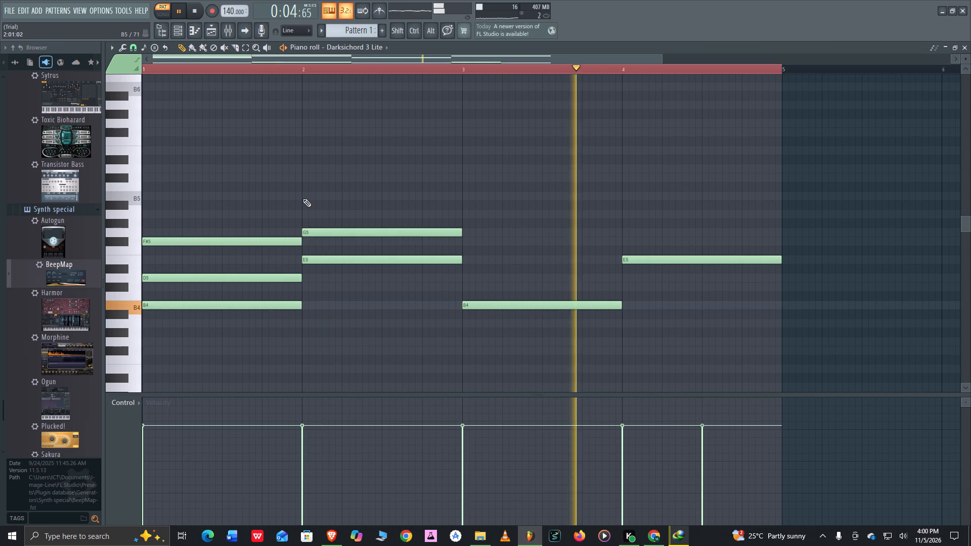
{"action": "left_click", "coordinate": [301, 196]}
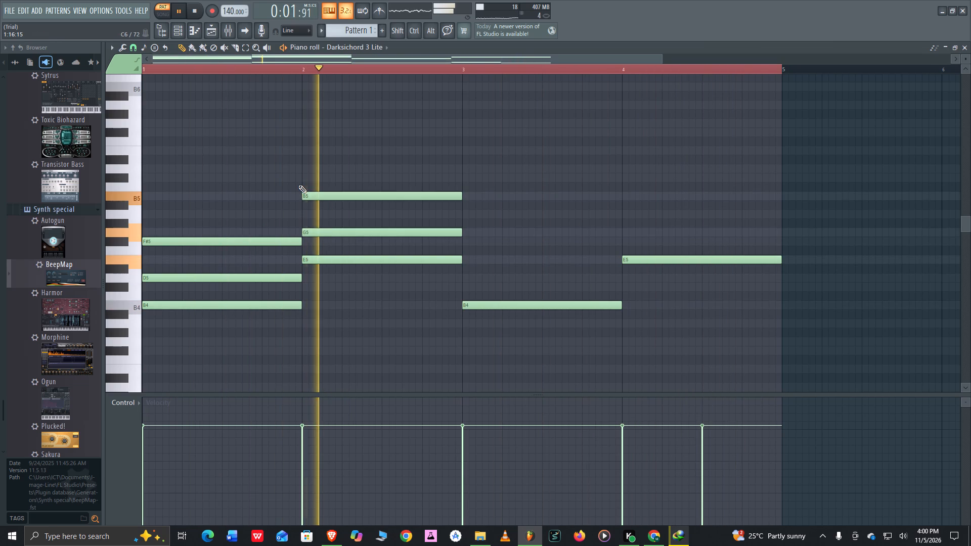
{"action": "left_click_drag", "start_coordinate": [297, 185], "coordinate": [306, 203], "text": "ctrl"}
{"action": "left_click_drag", "start_coordinate": [306, 203], "coordinate": [474, 214], "text": "ctrl"}
{"action": "key", "text": "ctrl+Down"}
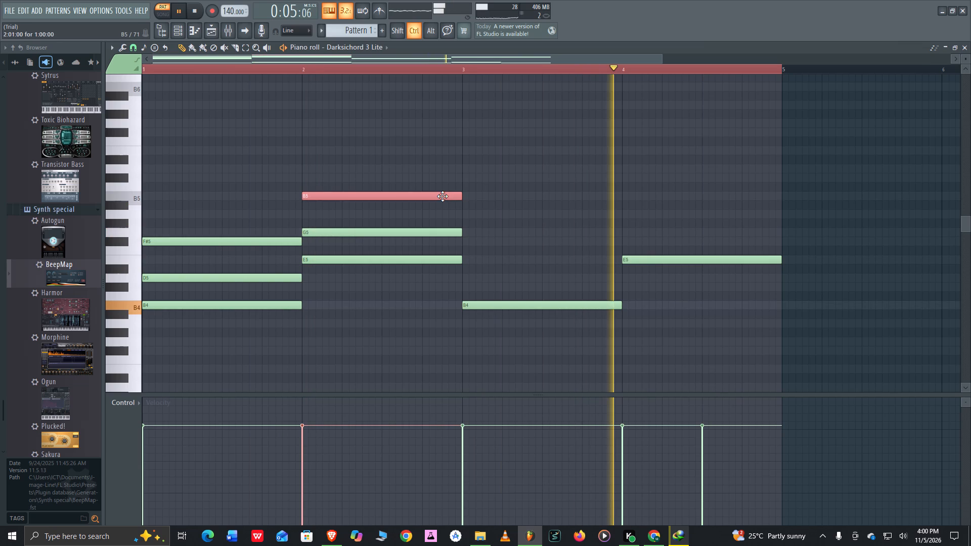
Complete the bar 3 chord by adding D5 and F#5 above B4 and lowering the D5 to C#5.
{"action": "left_click", "coordinate": [465, 280]}
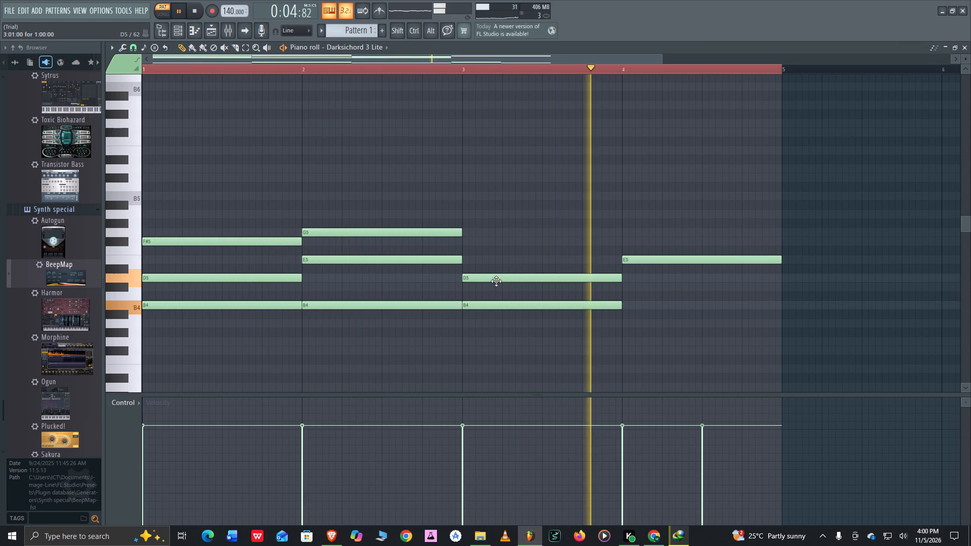
{"action": "left_click", "coordinate": [465, 240]}
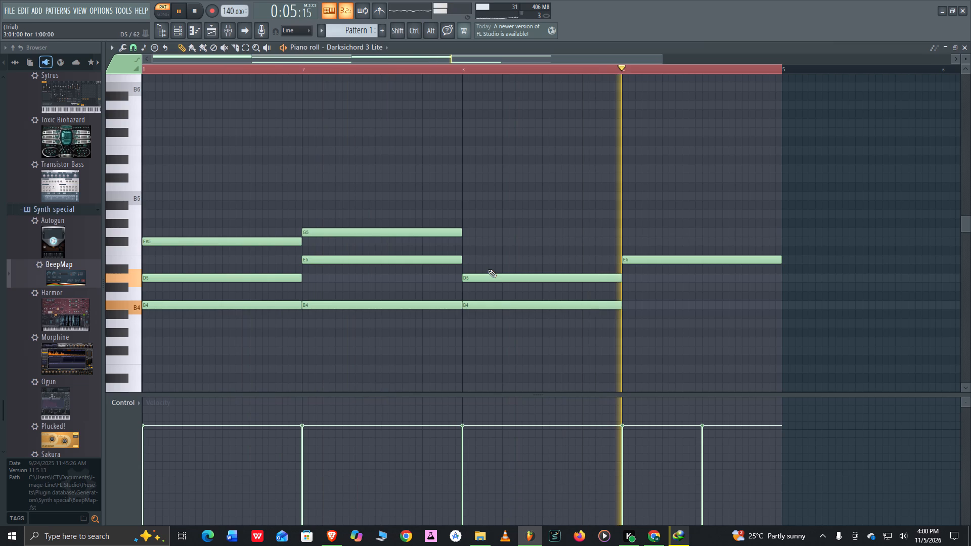
{"action": "left_click_drag", "start_coordinate": [495, 281], "coordinate": [496, 290]}
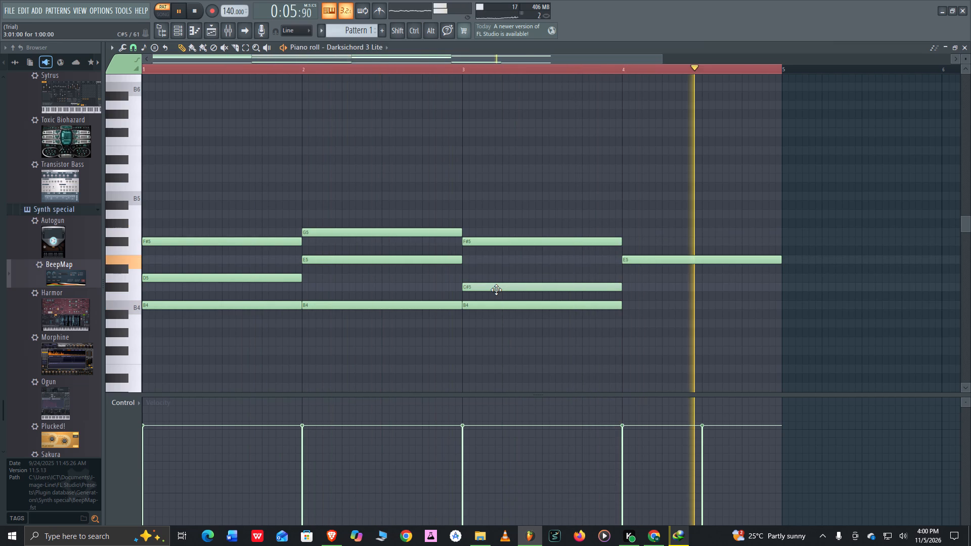
Complete the bar 4 chord by adding one-bar G5 and B4 notes around the E5.
{"action": "left_click", "coordinate": [624, 230]}
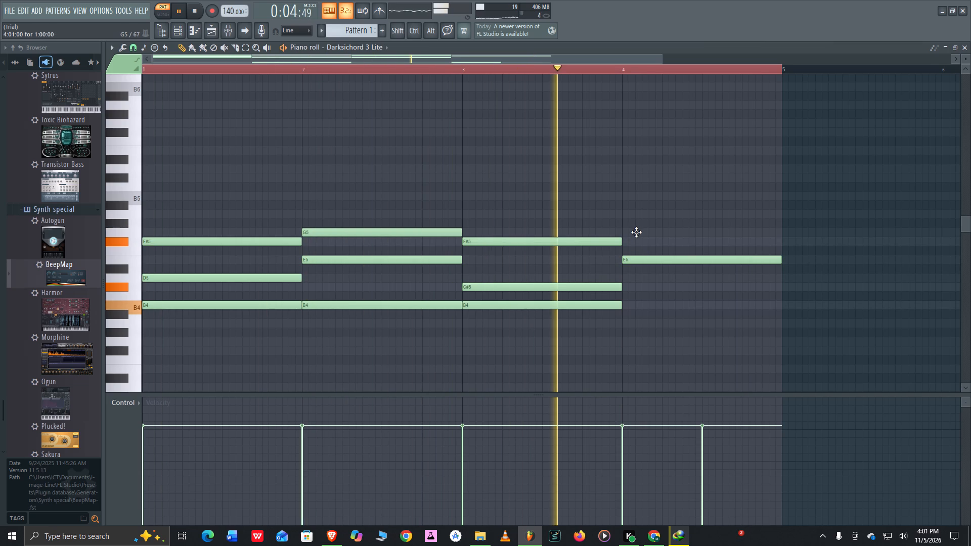
{"action": "left_click", "coordinate": [626, 305]}
{"action": "left_click_drag", "start_coordinate": [646, 305], "coordinate": [641, 306]}
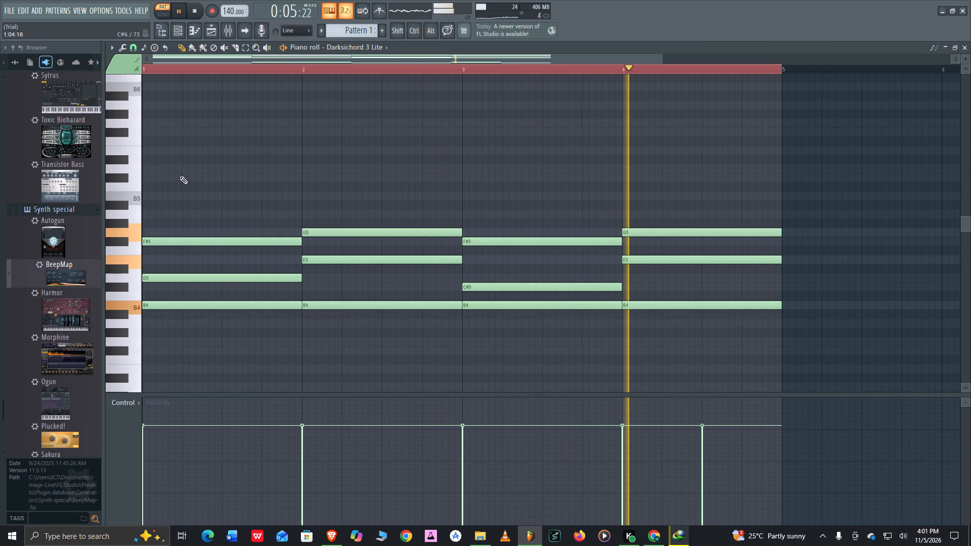
{"action": "left_click", "coordinate": [182, 216]}
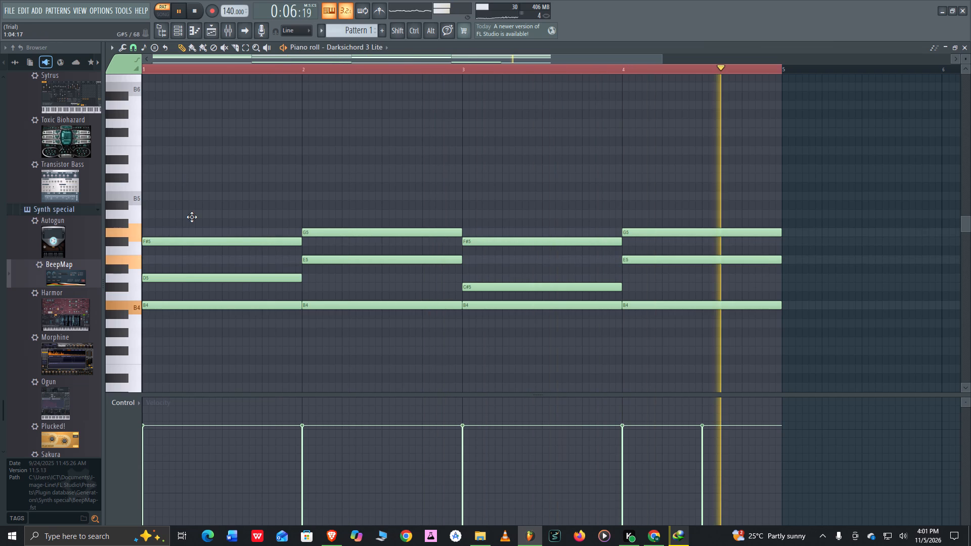
{"action": "right_click", "coordinate": [336, 214]}
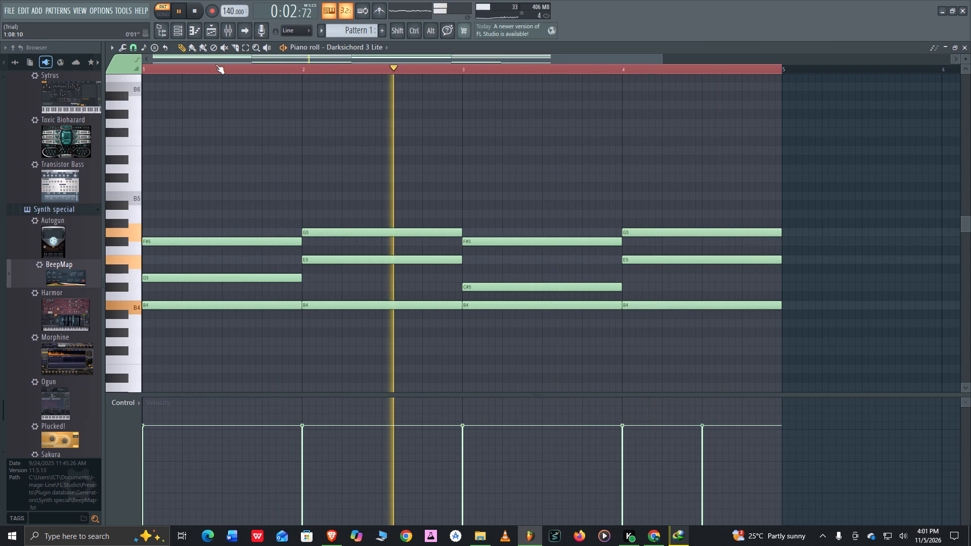
Switch to the playlist and play the arrangement in song mode from bar 1.
{"action": "left_click", "coordinate": [205, 31]}
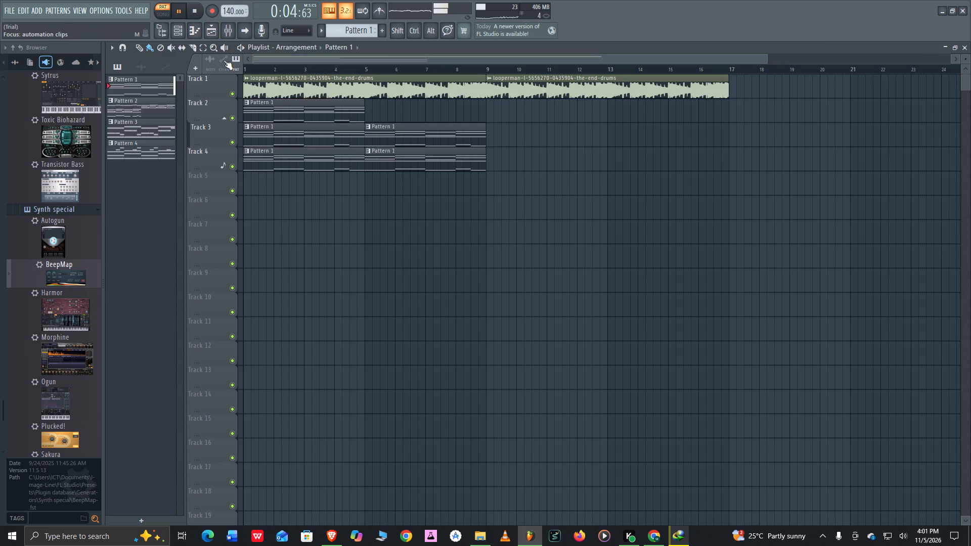
{"action": "left_click", "coordinate": [243, 68]}
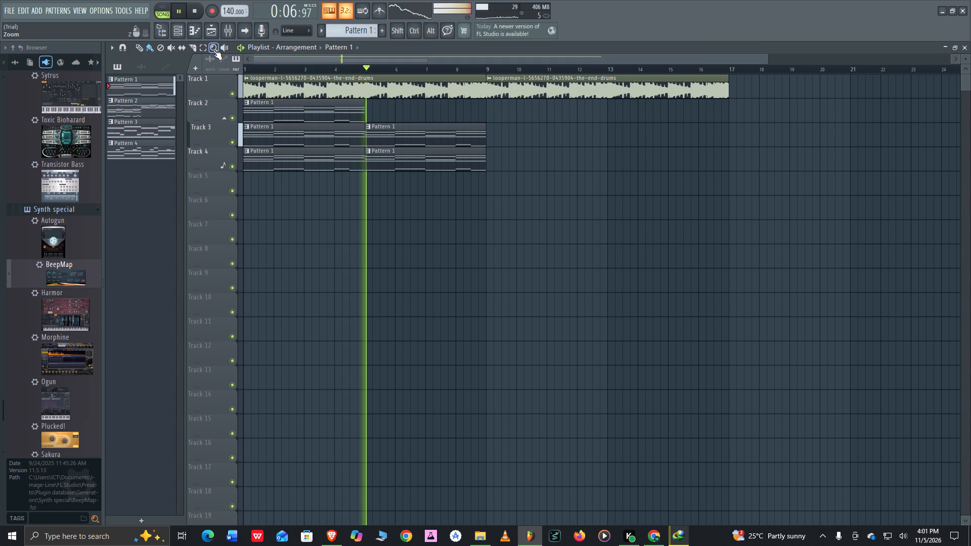
Reopen the Darksichord 3 Lite piano roll from the channel rack.
{"action": "left_click", "coordinate": [179, 28]}
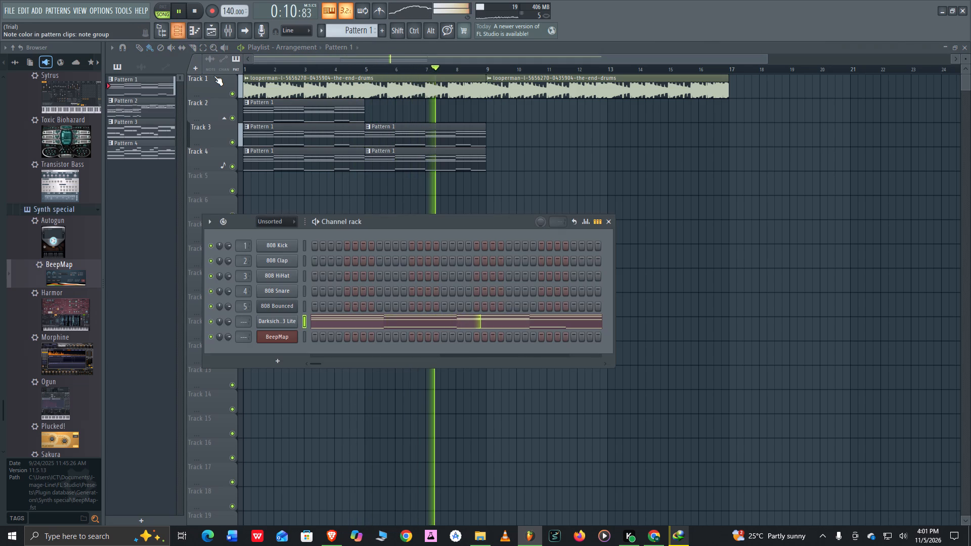
{"action": "double_click", "coordinate": [344, 324]}
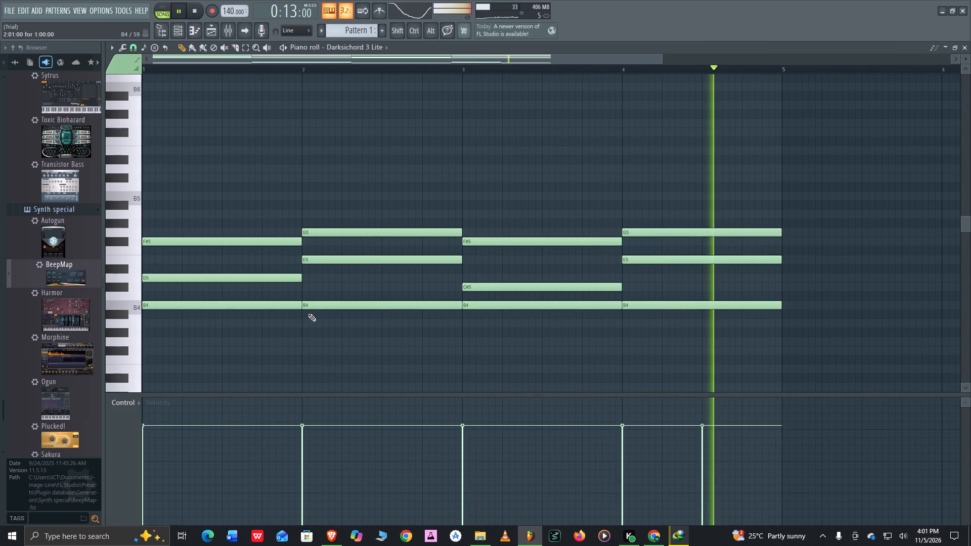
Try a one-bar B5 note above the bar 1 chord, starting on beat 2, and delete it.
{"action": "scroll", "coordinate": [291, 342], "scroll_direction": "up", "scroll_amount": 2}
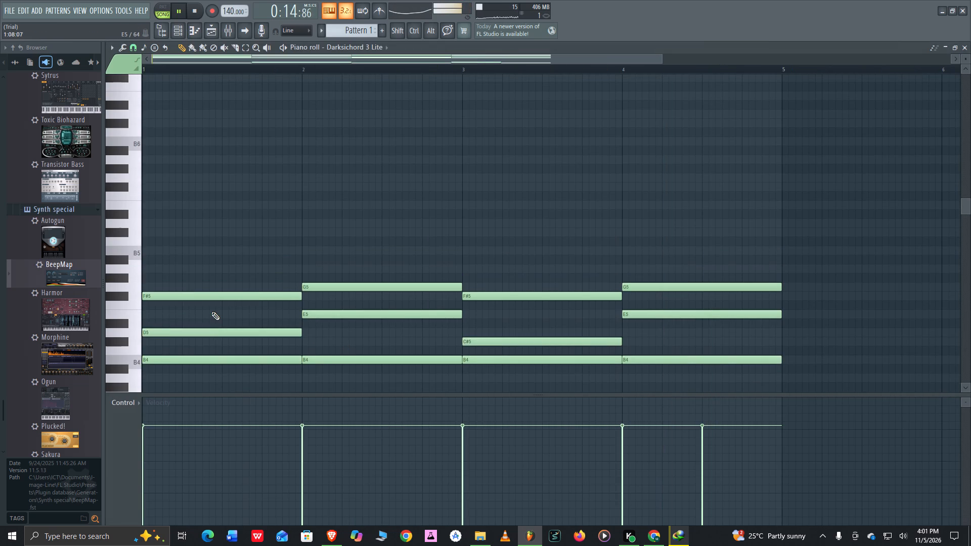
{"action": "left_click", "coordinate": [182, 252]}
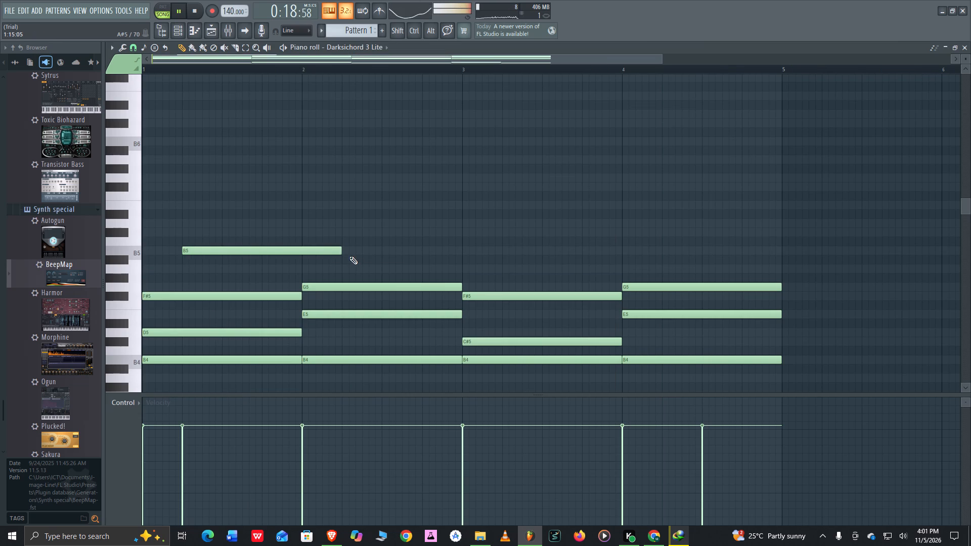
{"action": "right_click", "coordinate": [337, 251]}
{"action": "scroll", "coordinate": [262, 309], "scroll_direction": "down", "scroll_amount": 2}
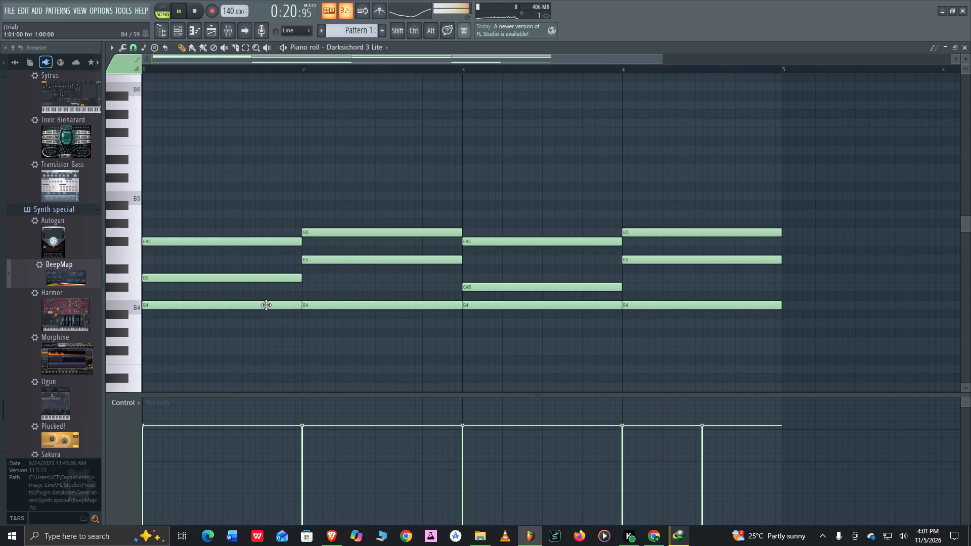
Shorten bar 1's D5 to one beat, then add a one-beat C#5 on beat 2 and a two-beat D5 on beat 3.
{"action": "left_click_drag", "start_coordinate": [301, 279], "coordinate": [200, 286]}
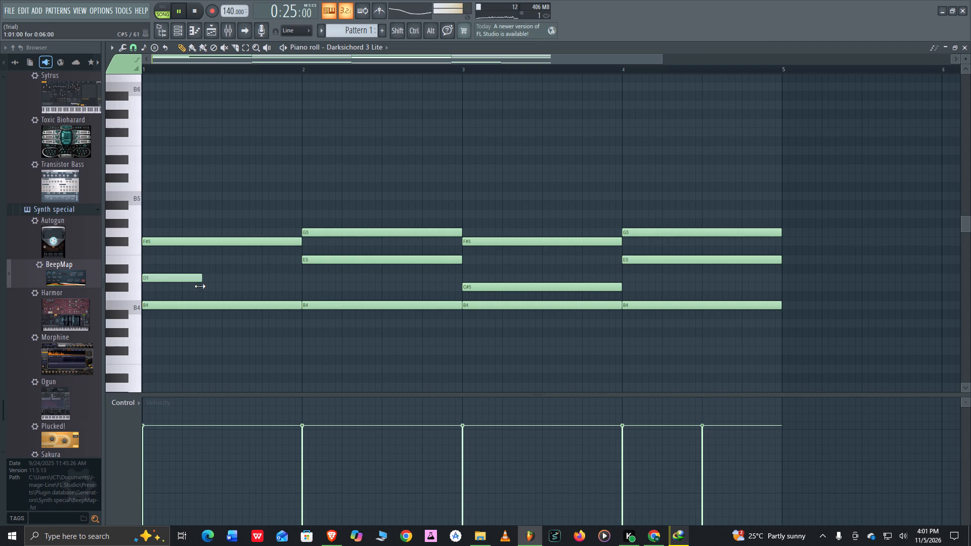
{"action": "left_click_drag", "start_coordinate": [200, 286], "coordinate": [181, 288]}
{"action": "left_click", "coordinate": [181, 288]}
{"action": "left_click", "coordinate": [222, 281]}
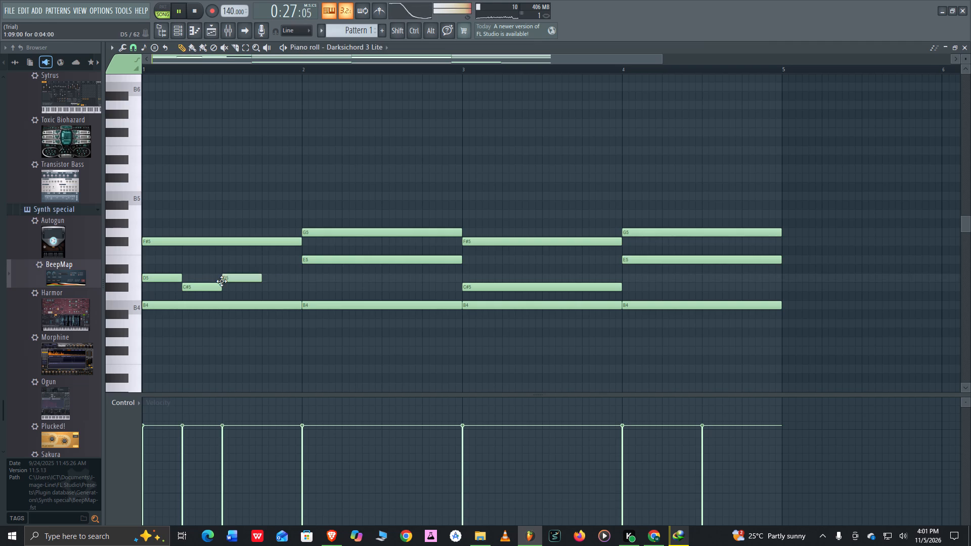
{"action": "left_click_drag", "start_coordinate": [260, 277], "coordinate": [272, 275]}
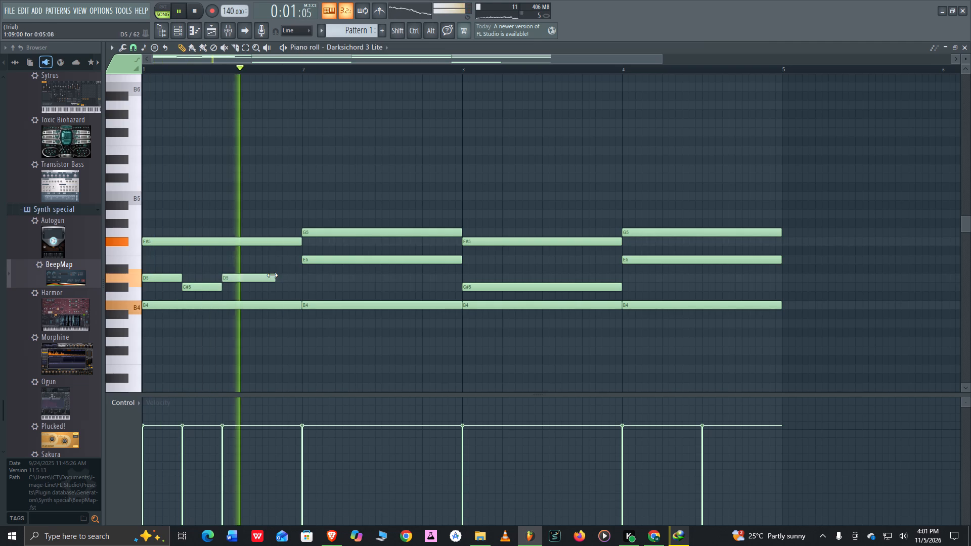
{"action": "left_click_drag", "start_coordinate": [272, 275], "coordinate": [300, 275]}
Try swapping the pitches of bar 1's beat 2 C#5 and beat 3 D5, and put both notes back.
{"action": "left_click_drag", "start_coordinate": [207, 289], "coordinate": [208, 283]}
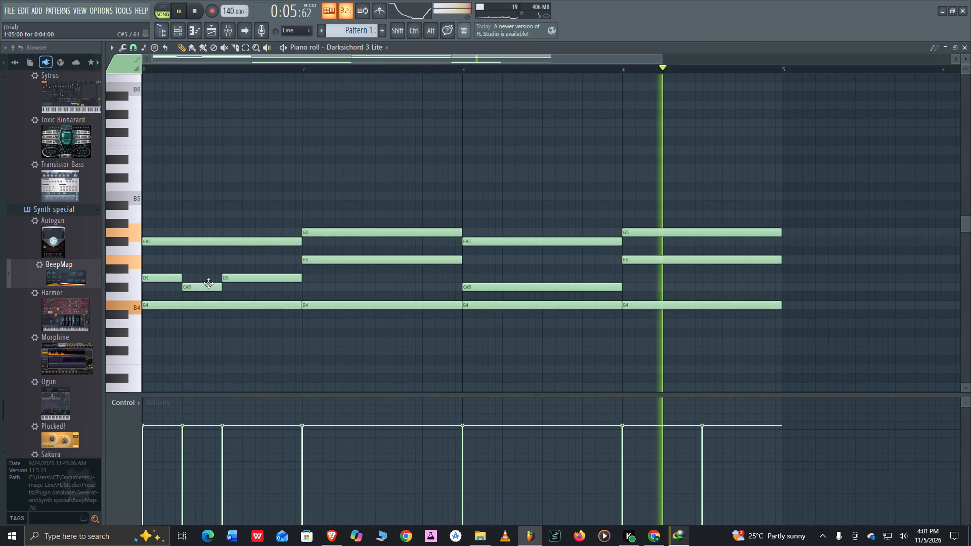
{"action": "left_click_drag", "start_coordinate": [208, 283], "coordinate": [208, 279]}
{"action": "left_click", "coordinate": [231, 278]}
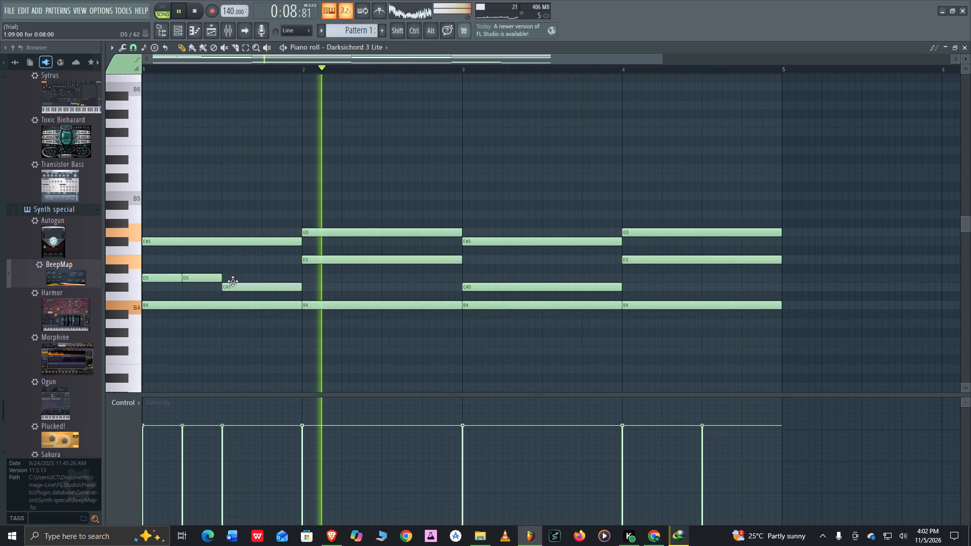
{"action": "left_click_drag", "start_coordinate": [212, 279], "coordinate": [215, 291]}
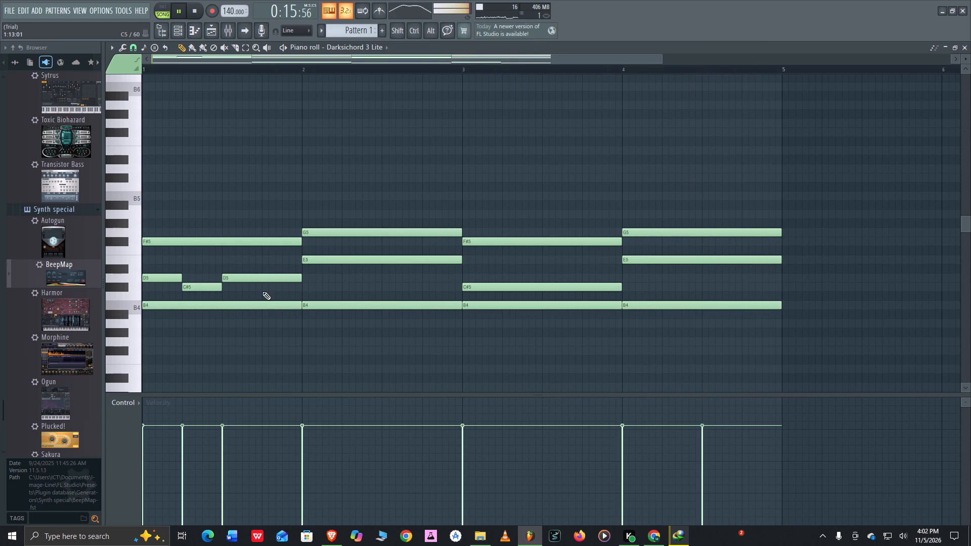
Add a one-beat E5 on beat 4 of bar 1, replay from the start, and lower the note to C#5.
{"action": "left_click", "coordinate": [263, 260]}
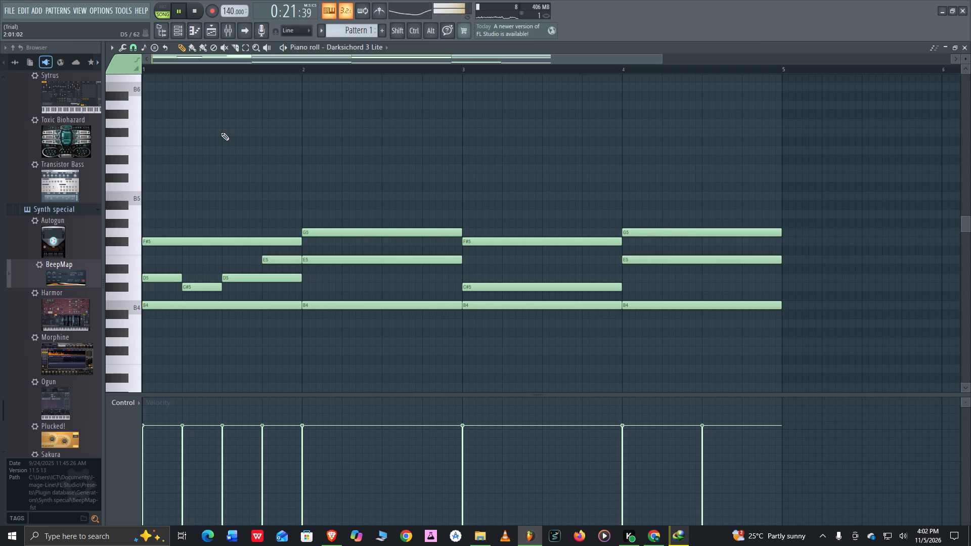
{"action": "left_click", "coordinate": [148, 69]}
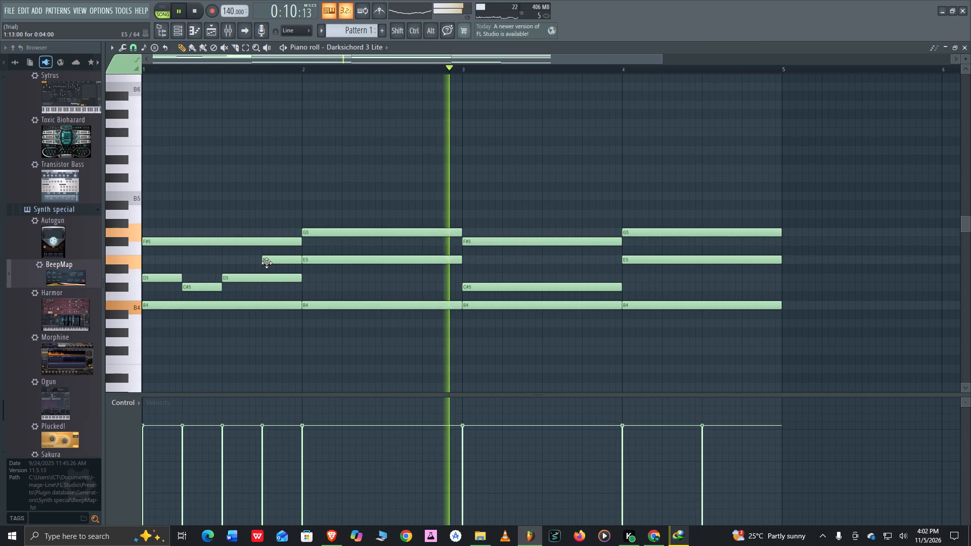
{"action": "left_click_drag", "start_coordinate": [269, 261], "coordinate": [269, 291]}
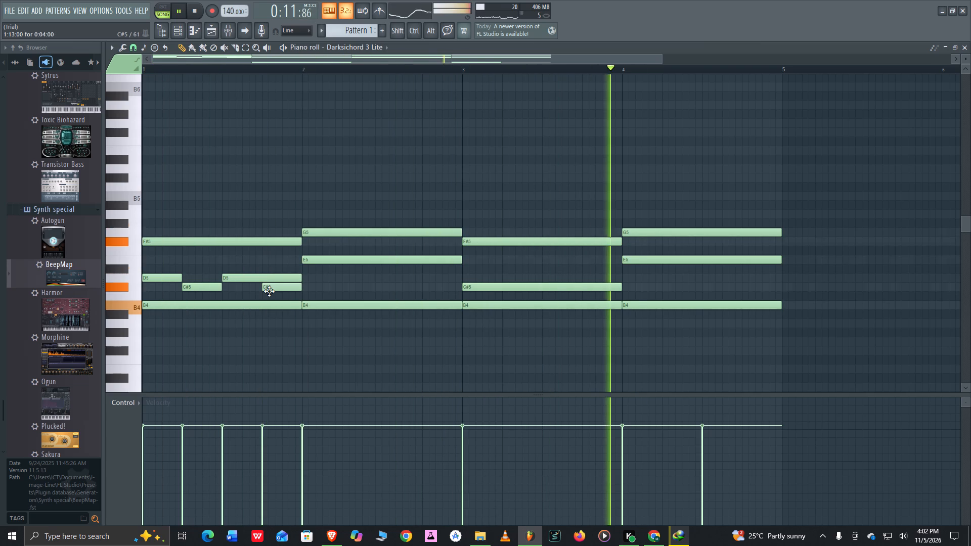
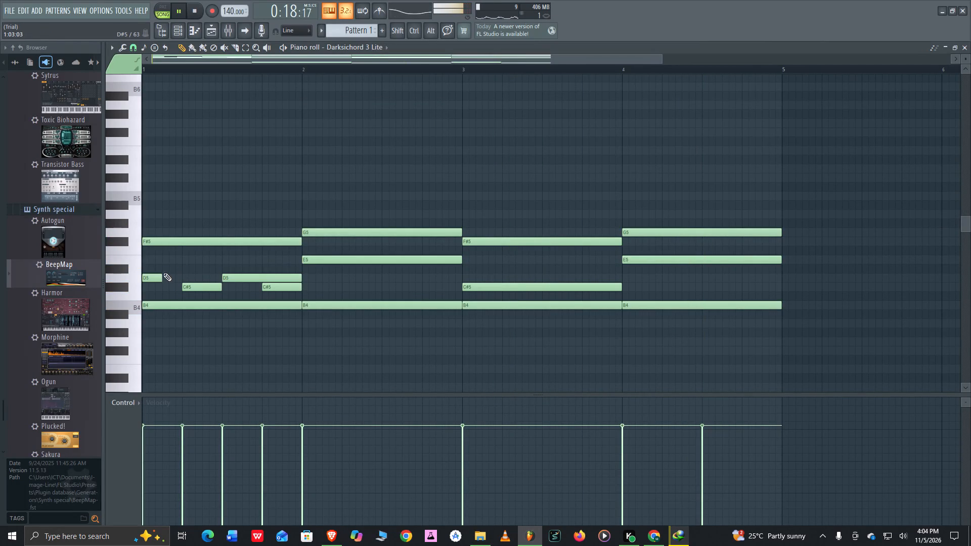
Set the piano roll's snap to 1/3 step.
{"action": "left_click", "coordinate": [123, 49]}
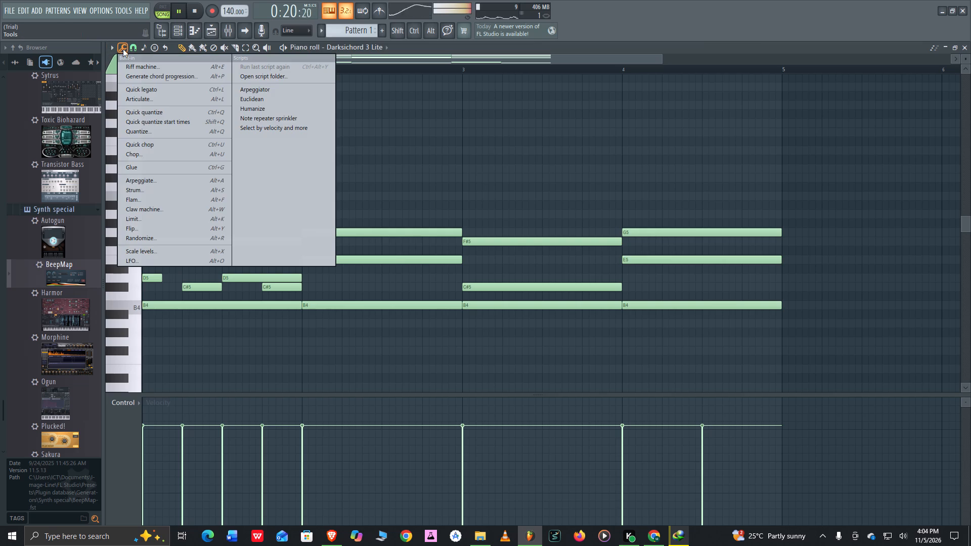
{"action": "left_click", "coordinate": [133, 48]}
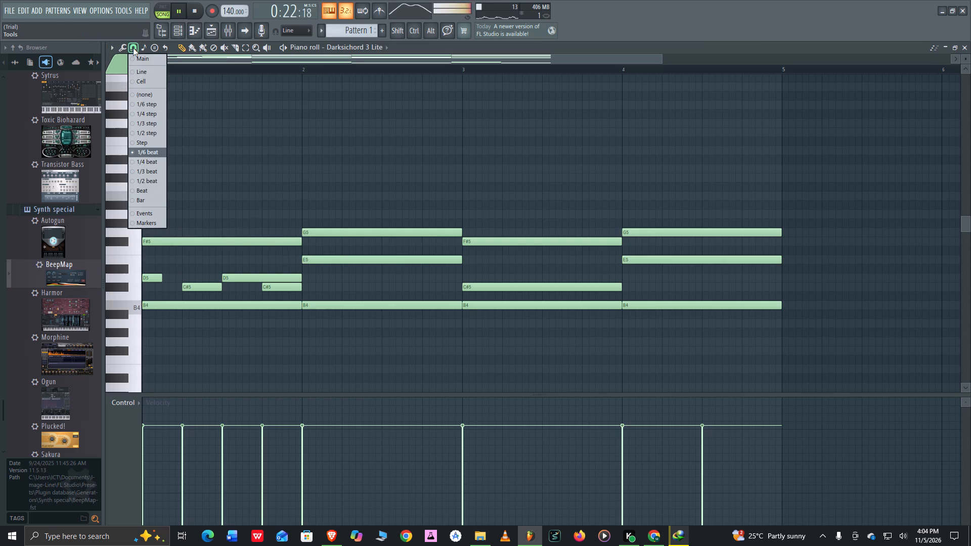
{"action": "left_click", "coordinate": [154, 124]}
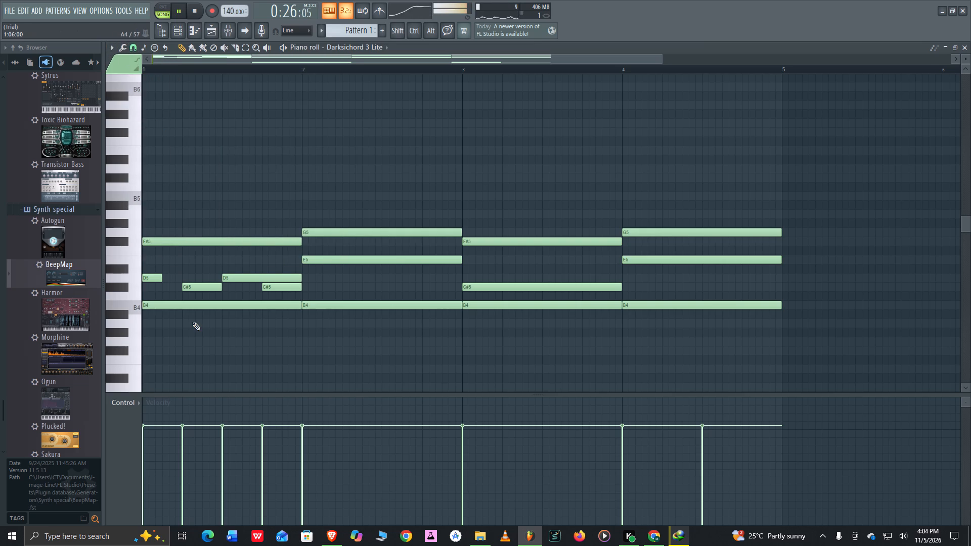
Try starting bar 1's beat 2 C#5 directly after the short D5, and delete bar 1's three inner melody notes following that D5.
{"action": "left_click_drag", "start_coordinate": [191, 288], "coordinate": [174, 290]}
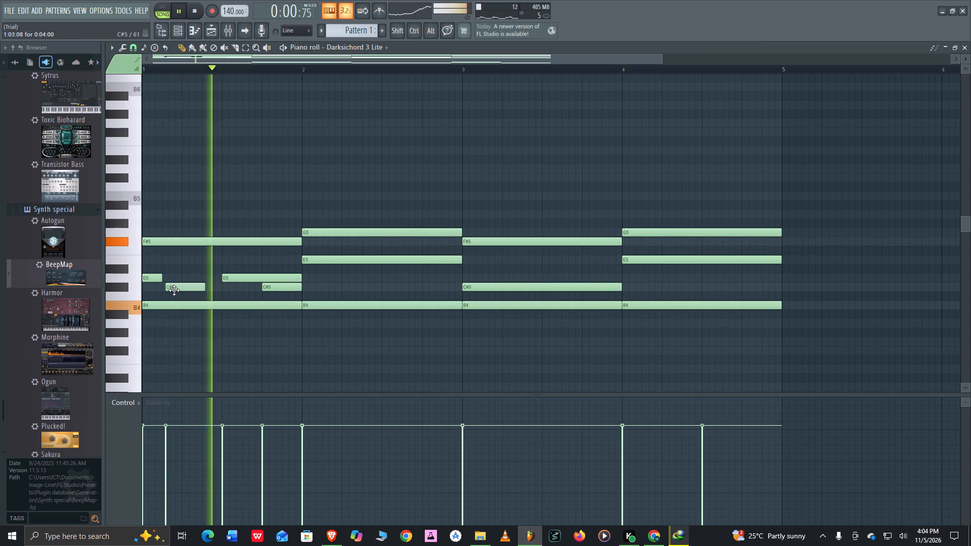
{"action": "left_click_drag", "start_coordinate": [174, 290], "coordinate": [173, 290]}
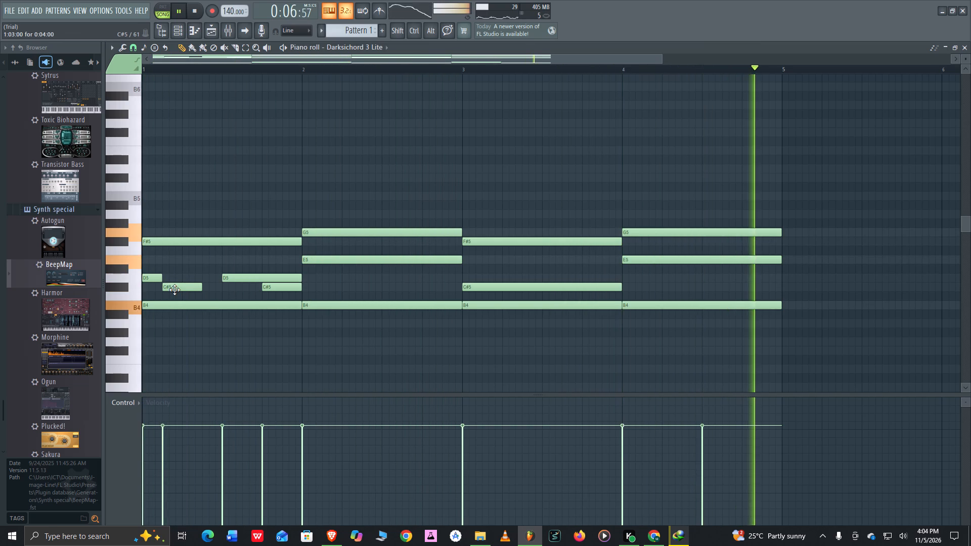
{"action": "right_click_drag", "start_coordinate": [174, 290], "coordinate": [266, 270]}
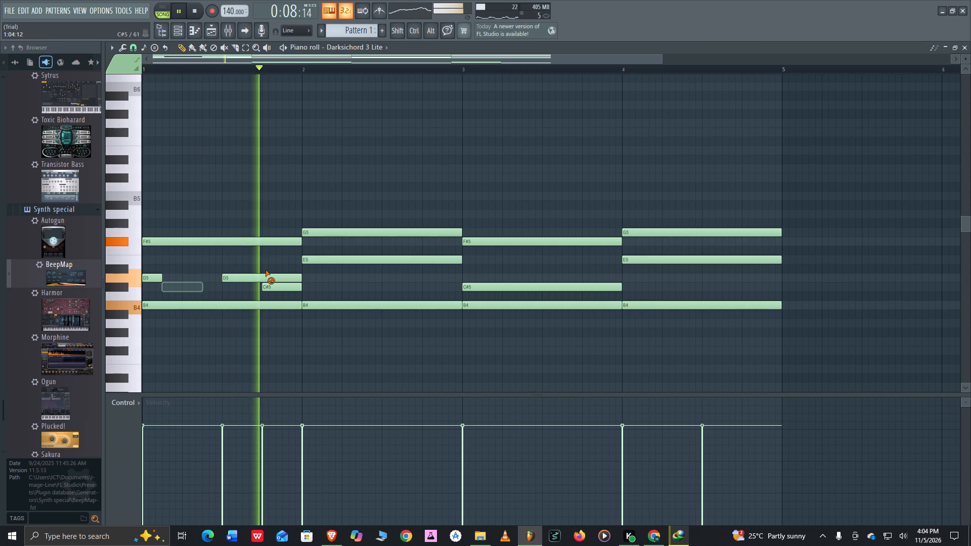
{"action": "right_click_drag", "start_coordinate": [266, 270], "coordinate": [270, 284]}
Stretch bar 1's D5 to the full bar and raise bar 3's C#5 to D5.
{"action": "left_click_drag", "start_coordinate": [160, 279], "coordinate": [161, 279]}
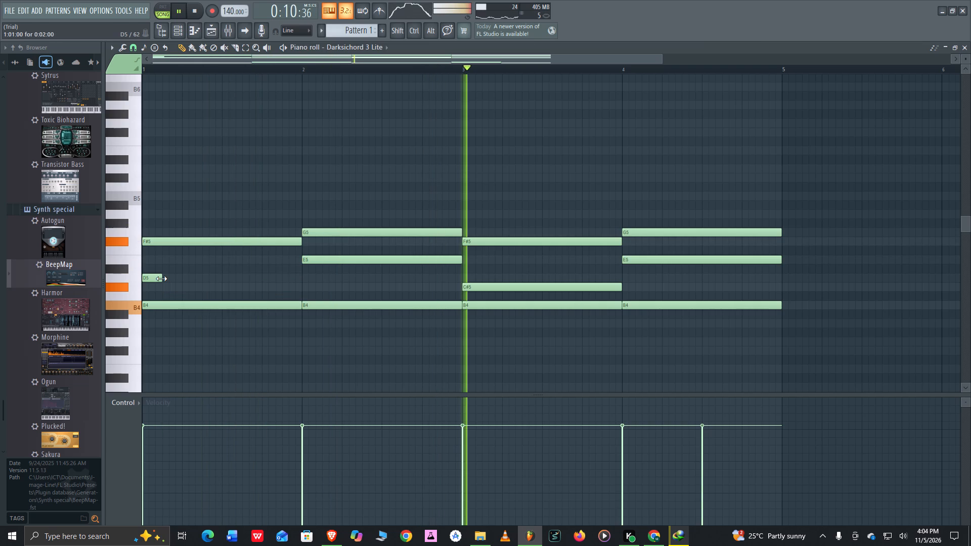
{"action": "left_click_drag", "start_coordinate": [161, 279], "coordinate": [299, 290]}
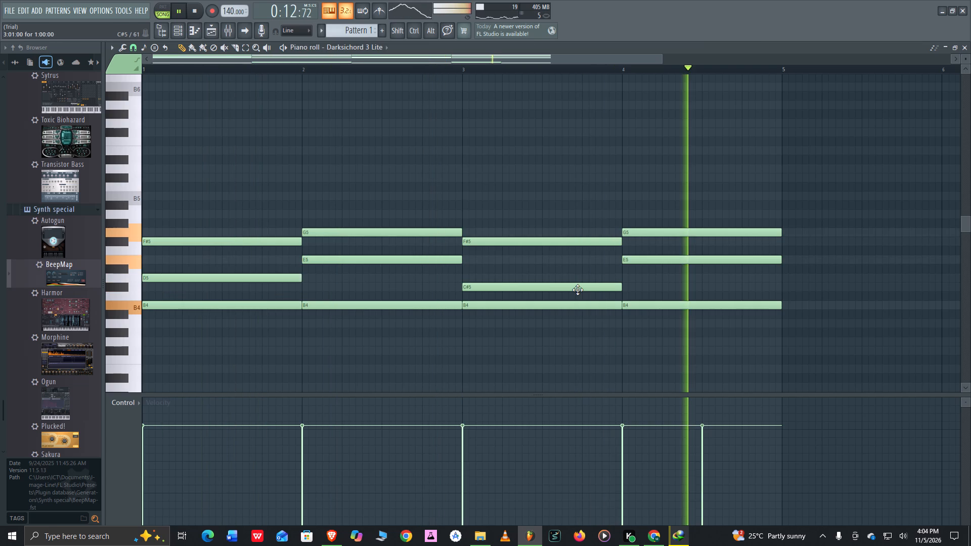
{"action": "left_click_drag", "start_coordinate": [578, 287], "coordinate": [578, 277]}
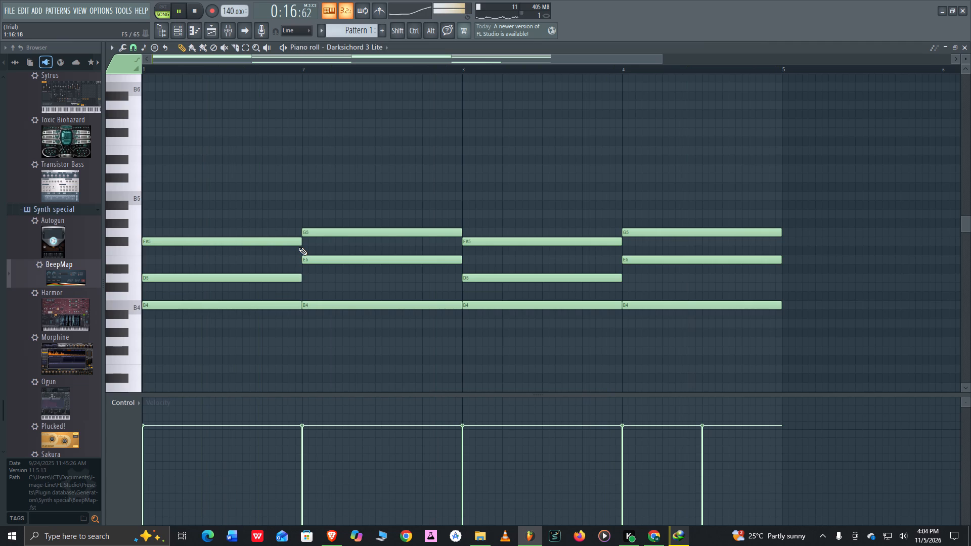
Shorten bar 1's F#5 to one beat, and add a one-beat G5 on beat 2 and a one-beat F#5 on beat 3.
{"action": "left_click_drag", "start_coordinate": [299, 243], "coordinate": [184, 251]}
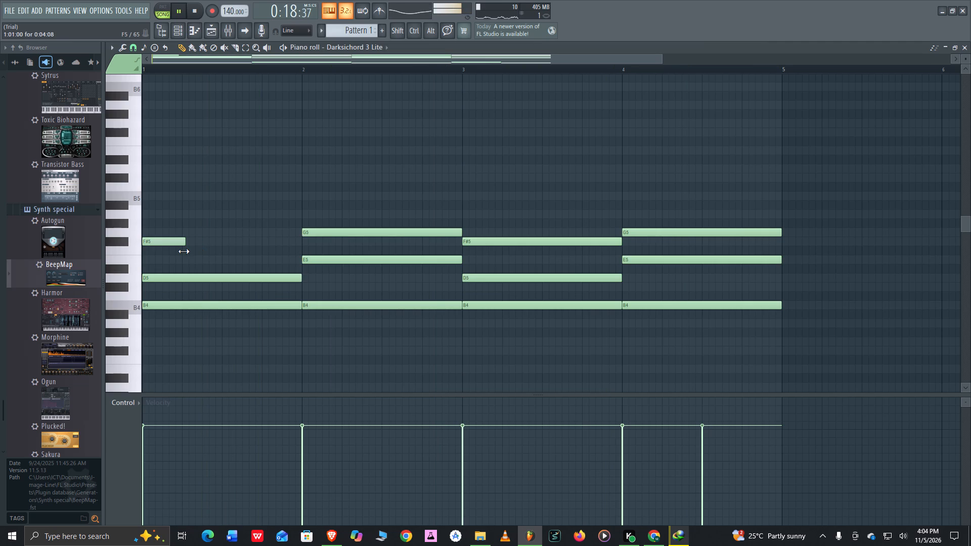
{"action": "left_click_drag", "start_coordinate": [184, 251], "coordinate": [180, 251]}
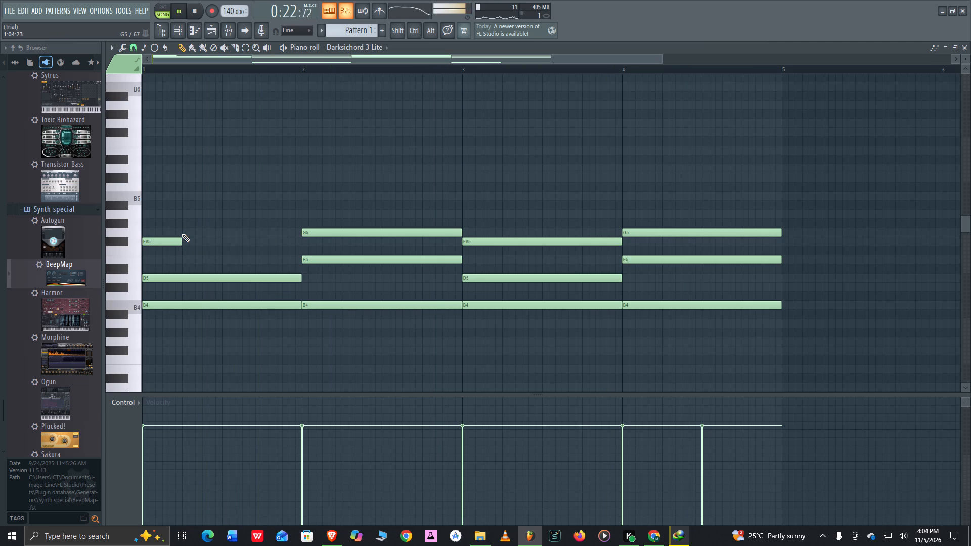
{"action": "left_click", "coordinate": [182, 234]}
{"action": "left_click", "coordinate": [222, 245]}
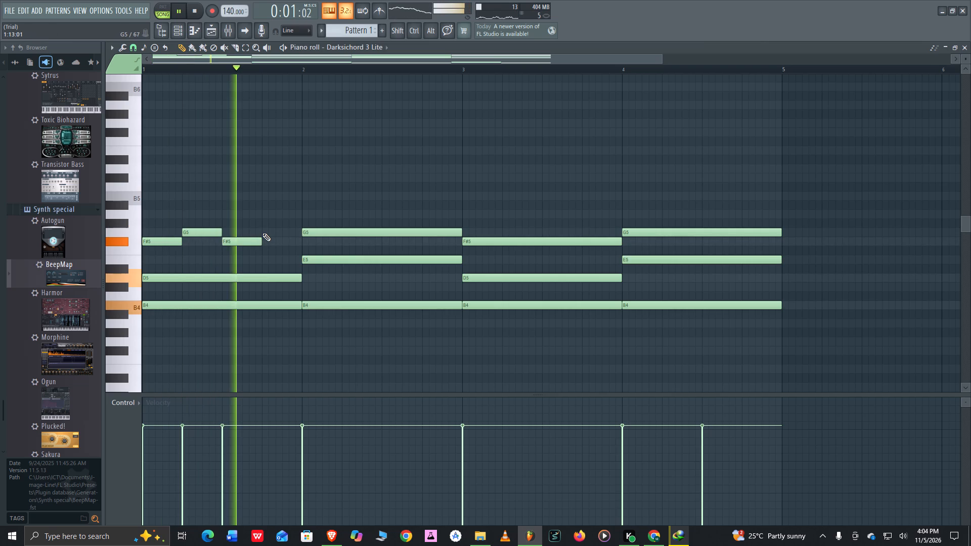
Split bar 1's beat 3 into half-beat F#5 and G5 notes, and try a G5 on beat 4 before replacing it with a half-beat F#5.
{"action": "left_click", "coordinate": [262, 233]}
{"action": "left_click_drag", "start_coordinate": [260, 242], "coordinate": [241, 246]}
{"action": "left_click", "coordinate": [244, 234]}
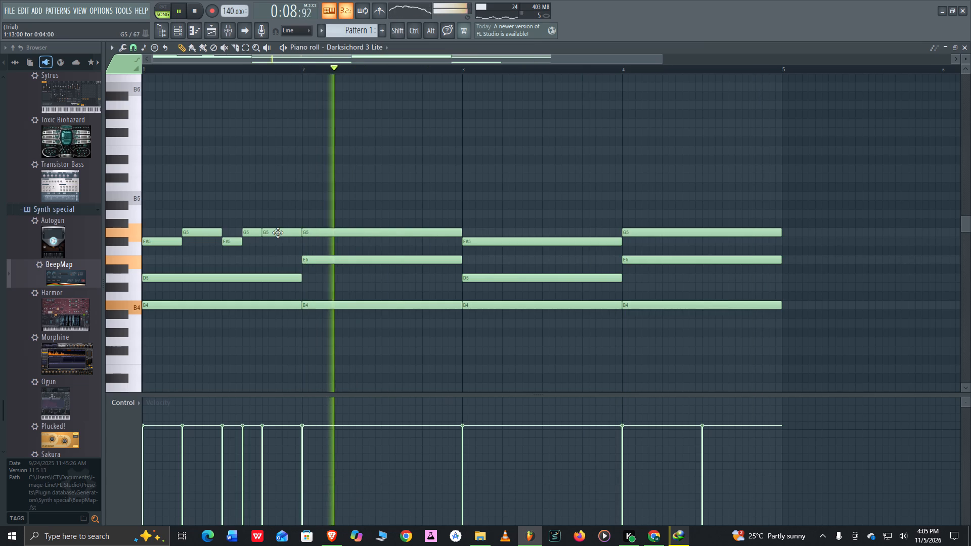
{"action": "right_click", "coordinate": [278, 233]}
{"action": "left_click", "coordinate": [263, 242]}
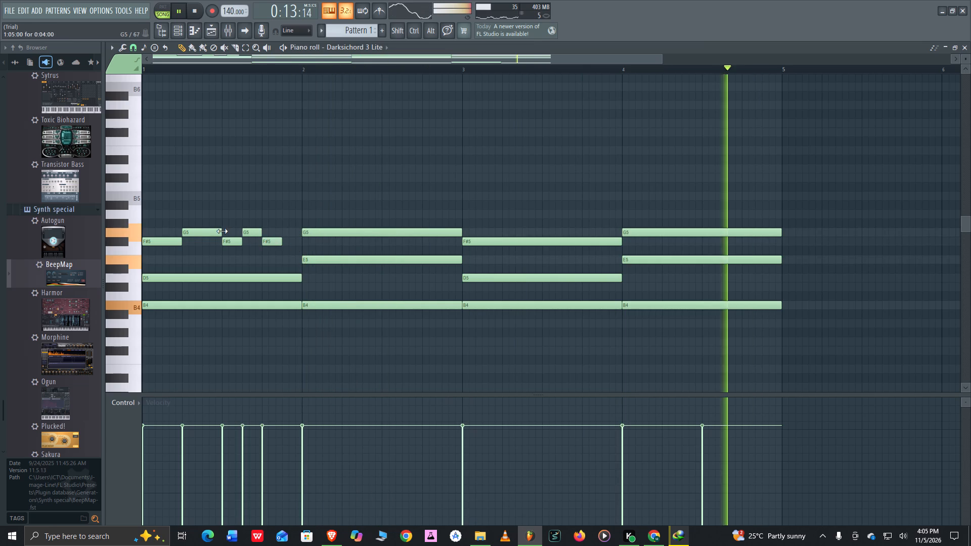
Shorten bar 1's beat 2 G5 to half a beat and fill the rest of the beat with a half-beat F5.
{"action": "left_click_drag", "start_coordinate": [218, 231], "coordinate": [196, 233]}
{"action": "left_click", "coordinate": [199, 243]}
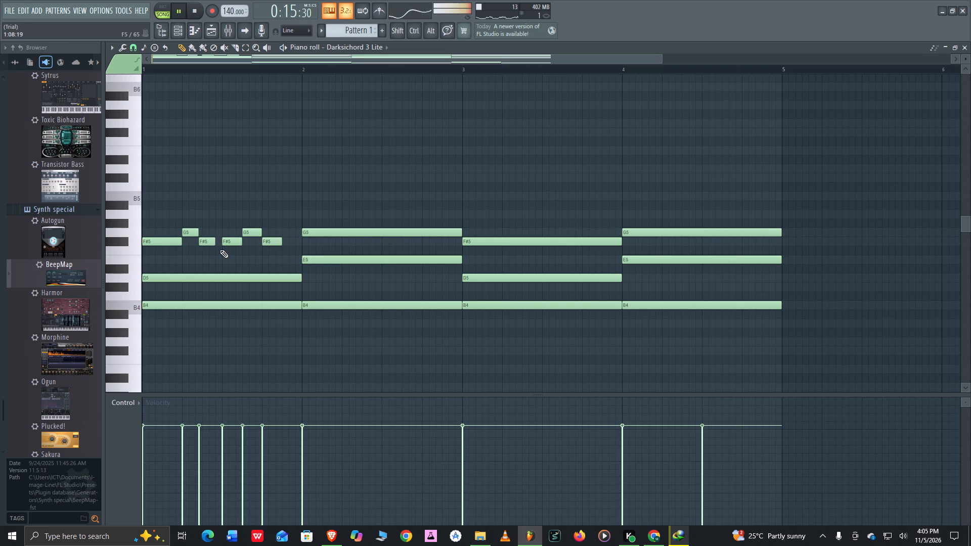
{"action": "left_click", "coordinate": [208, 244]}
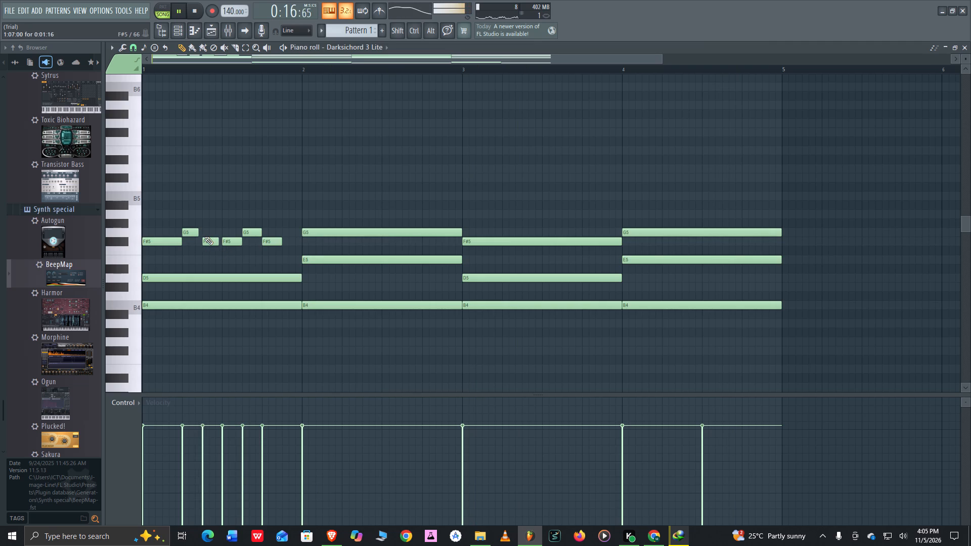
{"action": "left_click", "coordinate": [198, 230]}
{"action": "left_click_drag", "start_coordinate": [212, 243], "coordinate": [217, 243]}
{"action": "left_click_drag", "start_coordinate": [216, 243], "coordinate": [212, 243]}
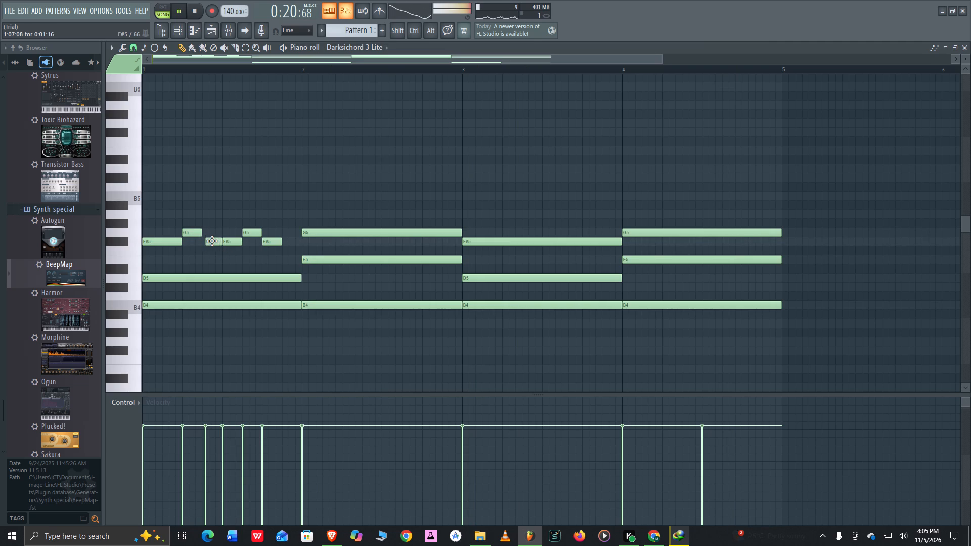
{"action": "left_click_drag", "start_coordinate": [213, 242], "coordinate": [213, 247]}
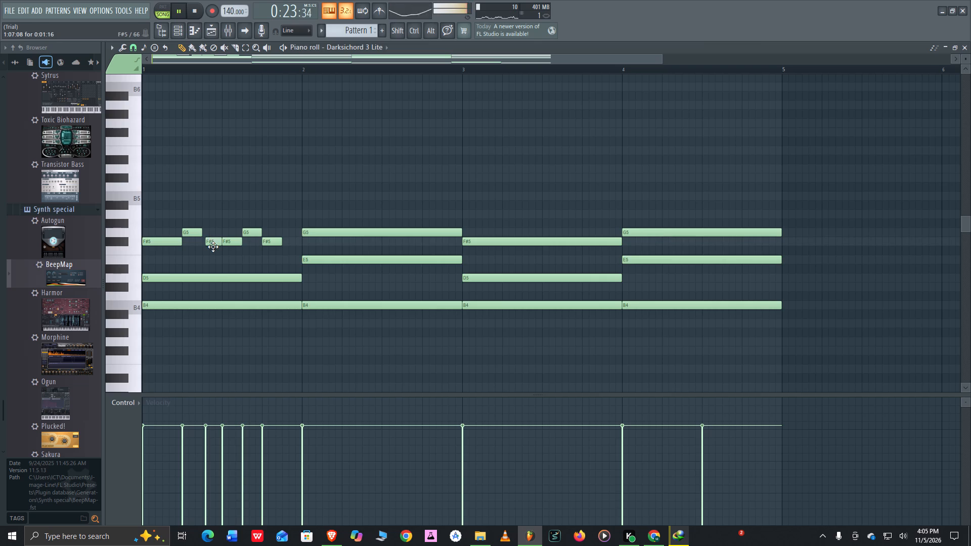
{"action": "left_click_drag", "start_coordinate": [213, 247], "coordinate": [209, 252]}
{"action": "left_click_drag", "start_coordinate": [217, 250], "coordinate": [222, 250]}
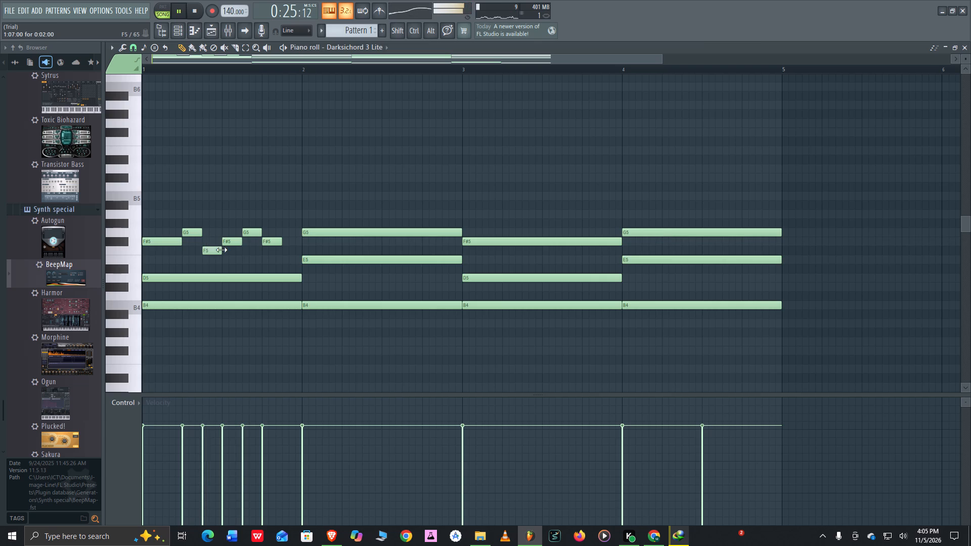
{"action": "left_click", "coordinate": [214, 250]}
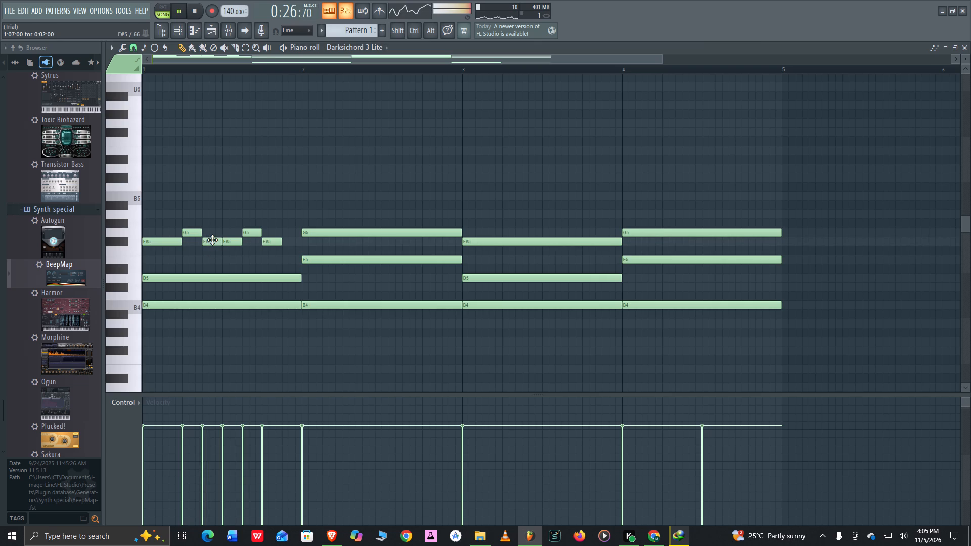
Delete all the chord and melody notes from B4 to G5 across bars 1 to 4.
{"action": "right_click_drag", "start_coordinate": [160, 225], "coordinate": [162, 245]}
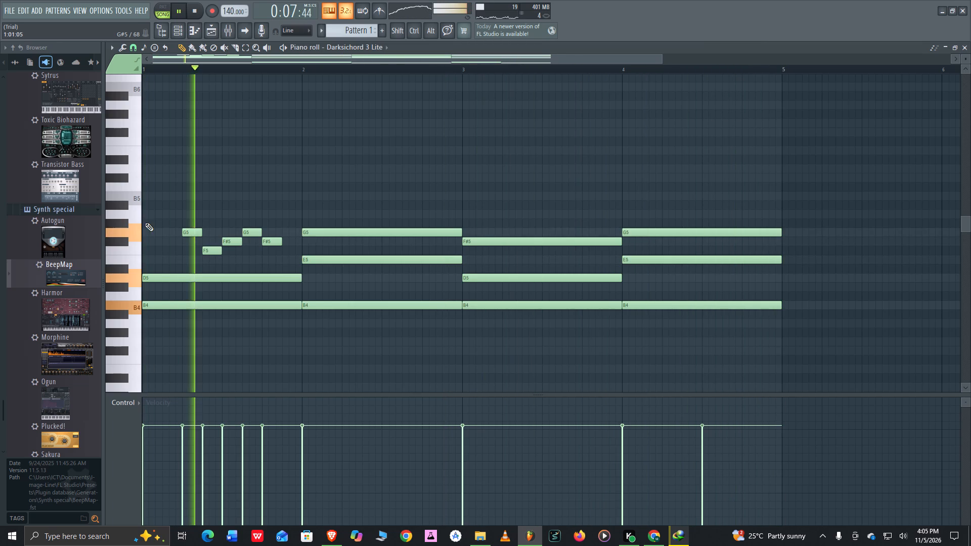
{"action": "right_click_drag", "start_coordinate": [257, 226], "coordinate": [202, 227]}
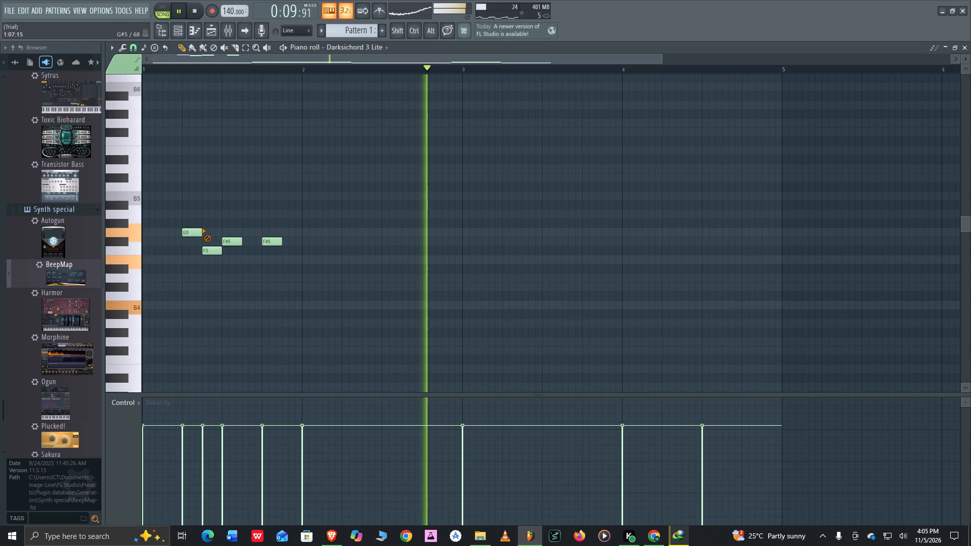
{"action": "right_click_drag", "start_coordinate": [202, 227], "coordinate": [216, 244]}
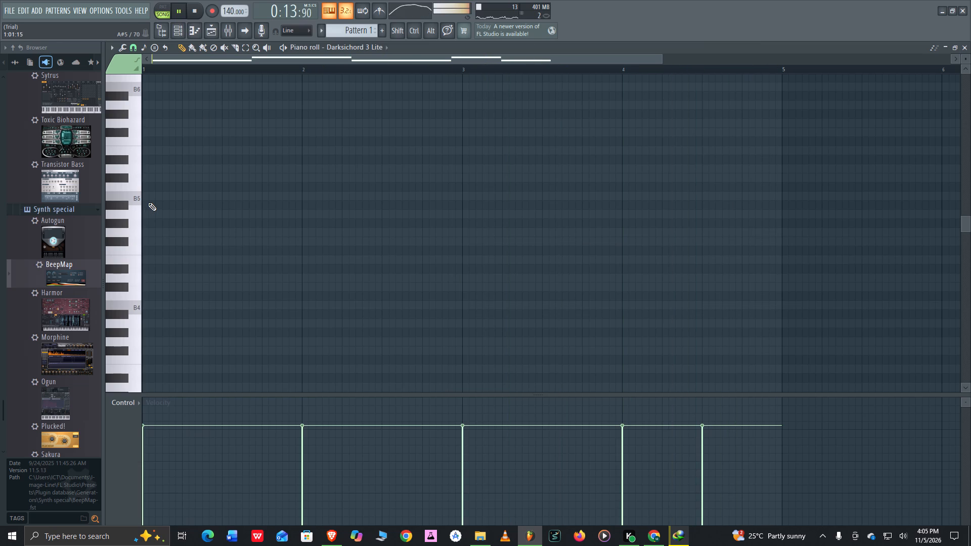
Place half-beat A5 notes on beats 1 and 3 of each of the four bars.
{"action": "left_click", "coordinate": [147, 177]}
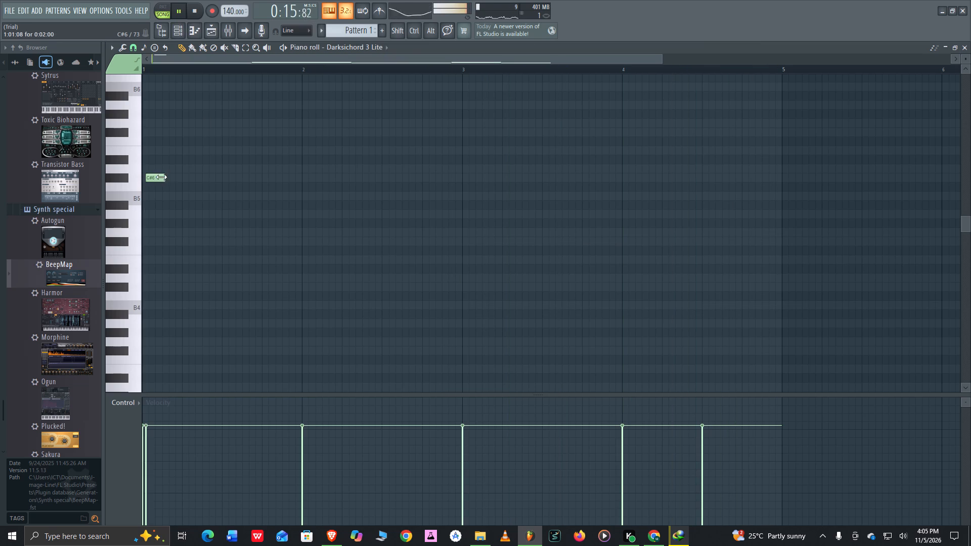
{"action": "left_click_drag", "start_coordinate": [156, 176], "coordinate": [154, 214]}
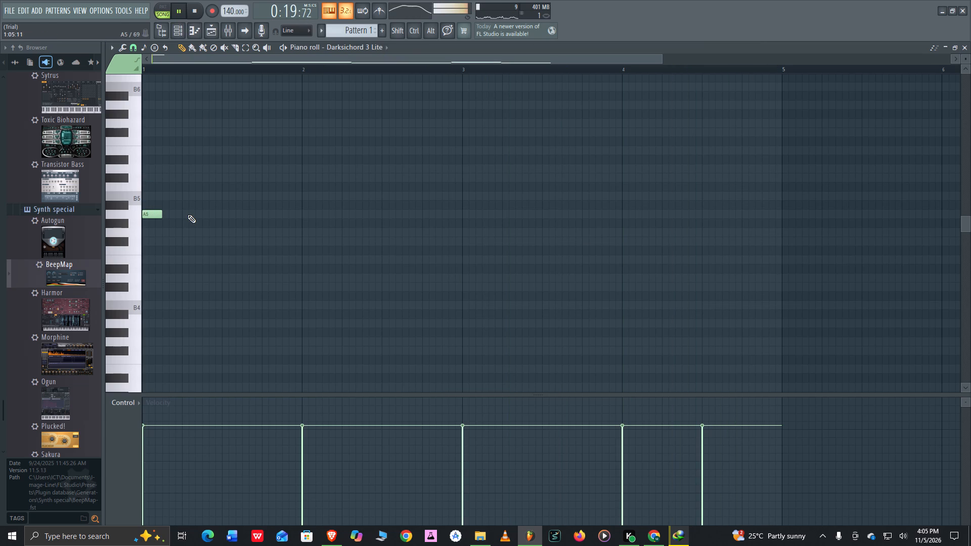
{"action": "left_click", "coordinate": [222, 214]}
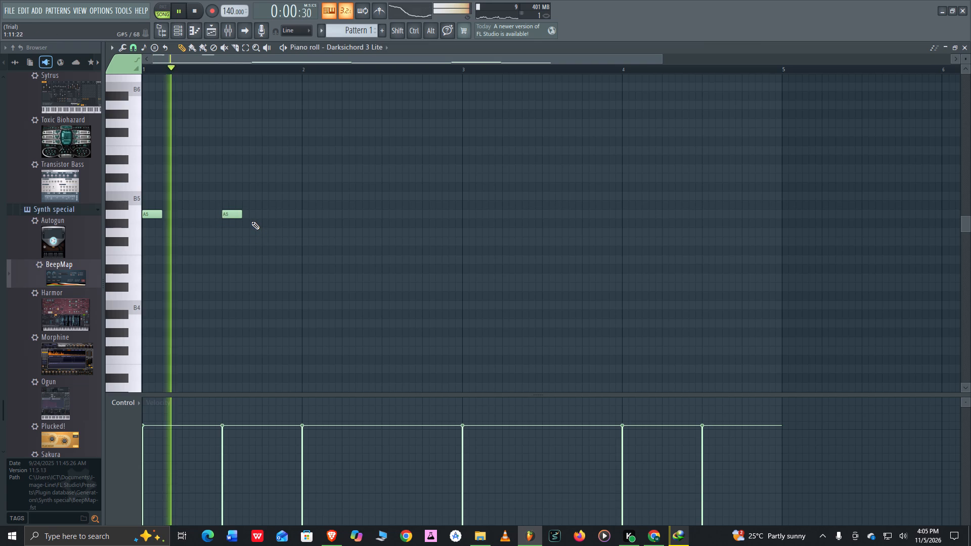
{"action": "left_click", "coordinate": [301, 215]}
{"action": "left_click", "coordinate": [381, 215]}
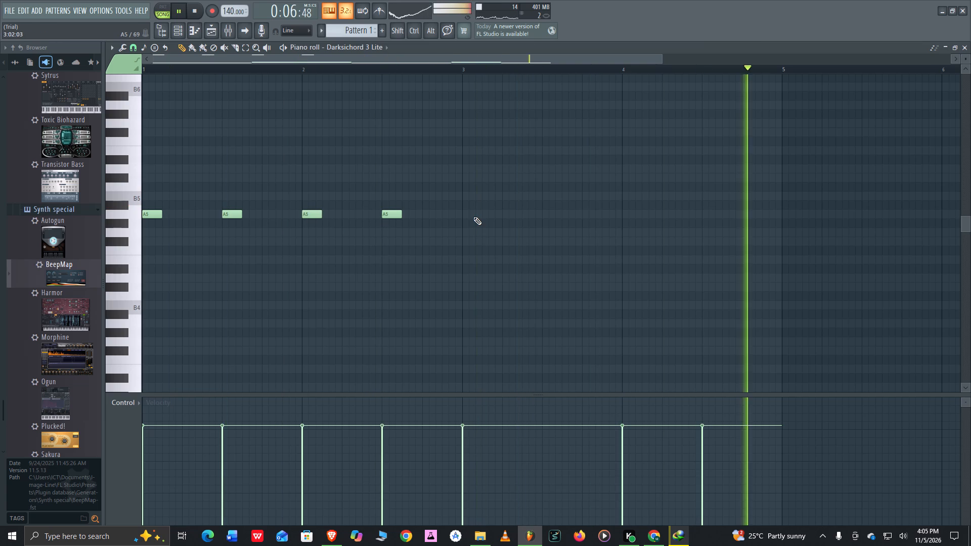
{"action": "left_click", "coordinate": [463, 214]}
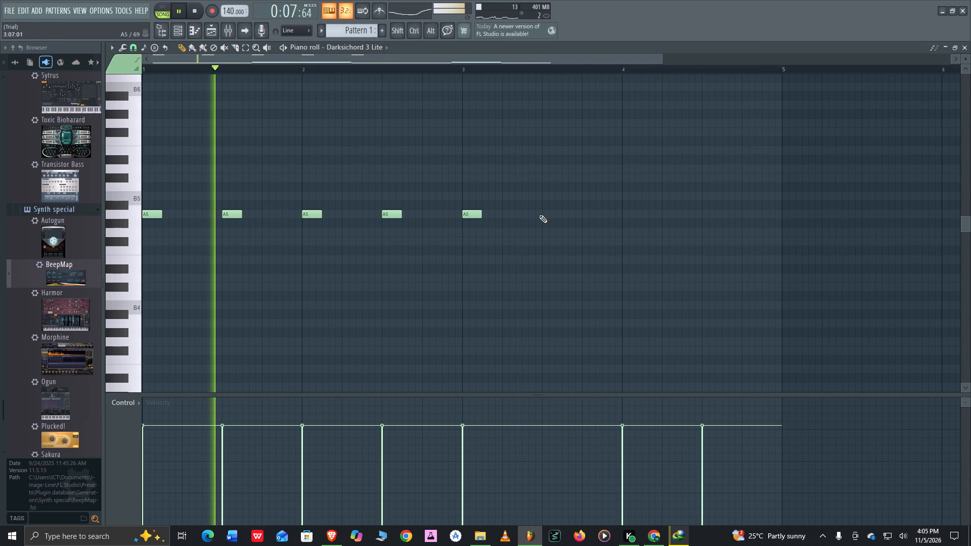
{"action": "left_click", "coordinate": [541, 213]}
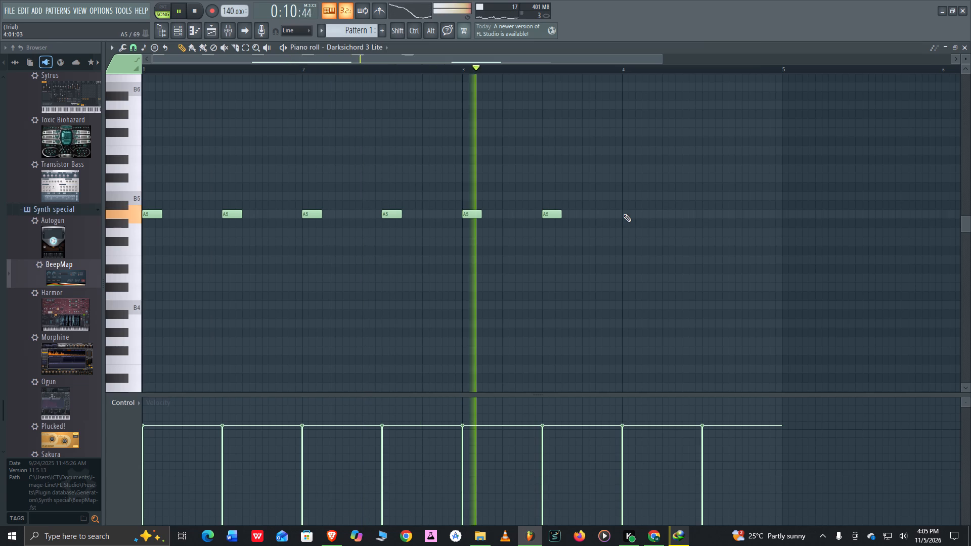
{"action": "left_click", "coordinate": [622, 214]}
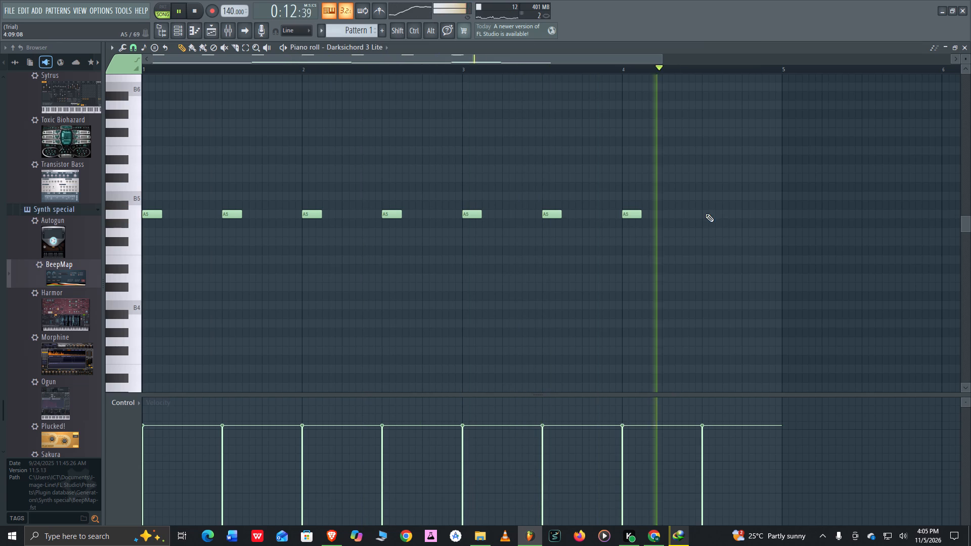
{"action": "left_click", "coordinate": [705, 214]}
{"action": "left_click_drag", "start_coordinate": [714, 215], "coordinate": [728, 216]}
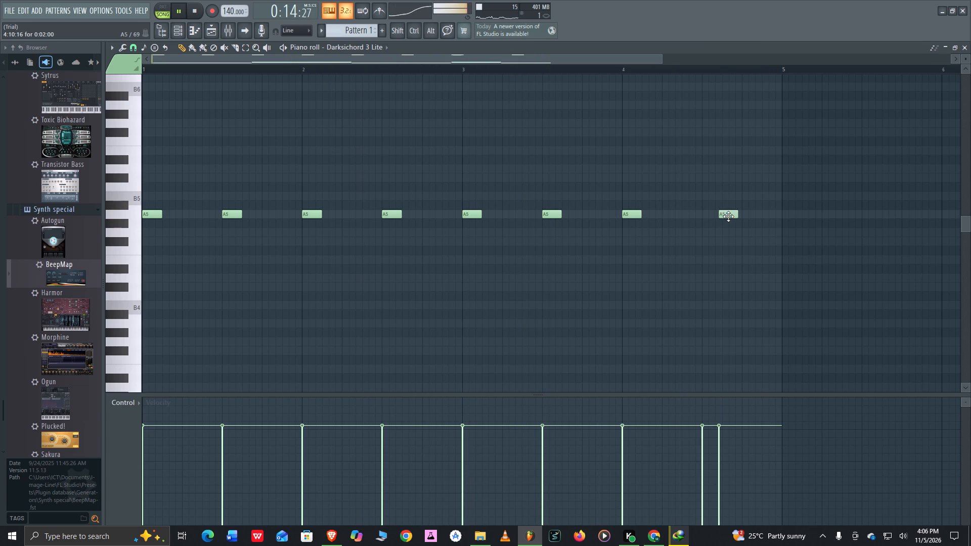
{"action": "left_click_drag", "start_coordinate": [728, 216], "coordinate": [715, 222]}
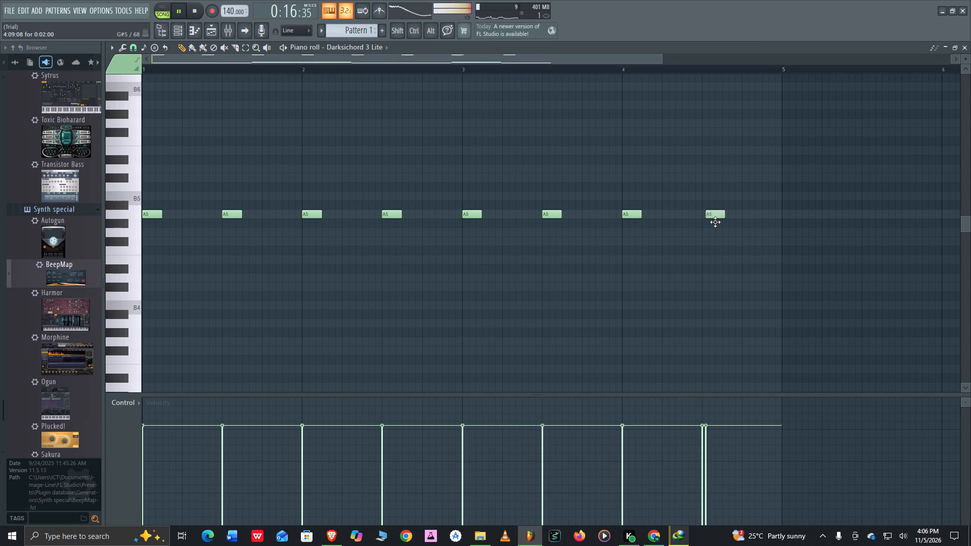
{"action": "left_click_drag", "start_coordinate": [715, 222], "coordinate": [712, 223]}
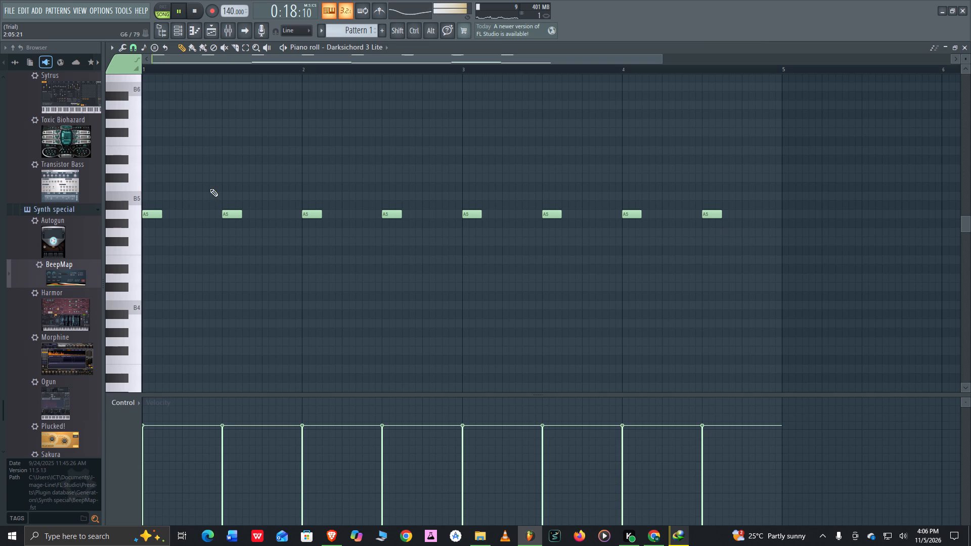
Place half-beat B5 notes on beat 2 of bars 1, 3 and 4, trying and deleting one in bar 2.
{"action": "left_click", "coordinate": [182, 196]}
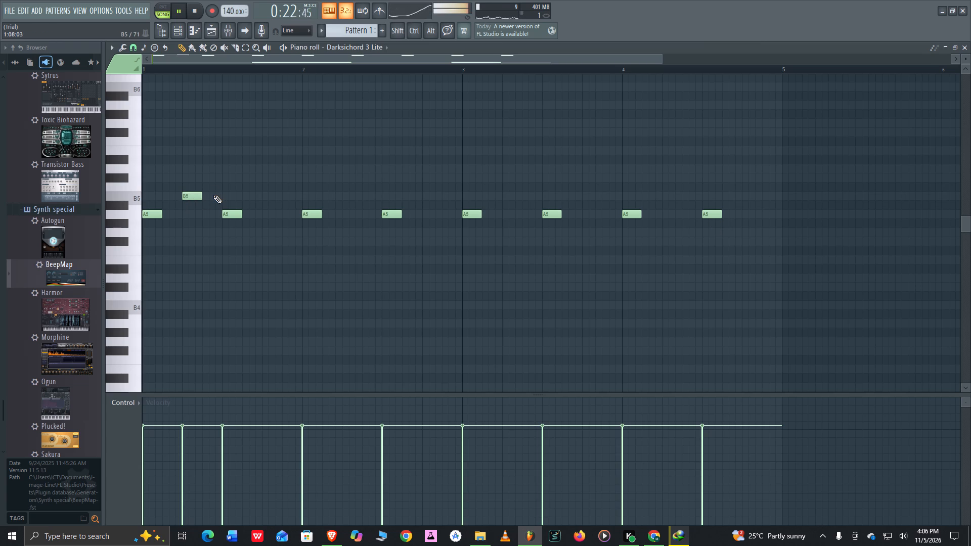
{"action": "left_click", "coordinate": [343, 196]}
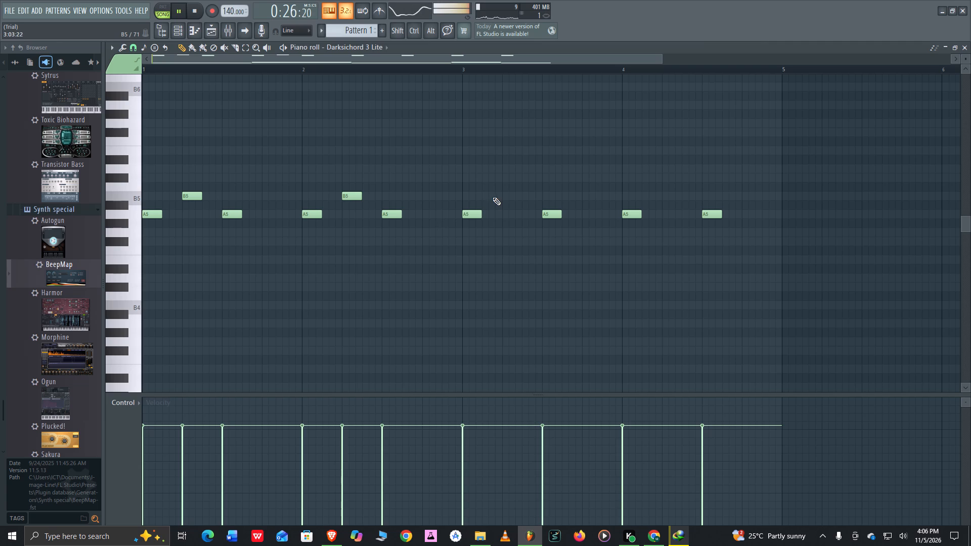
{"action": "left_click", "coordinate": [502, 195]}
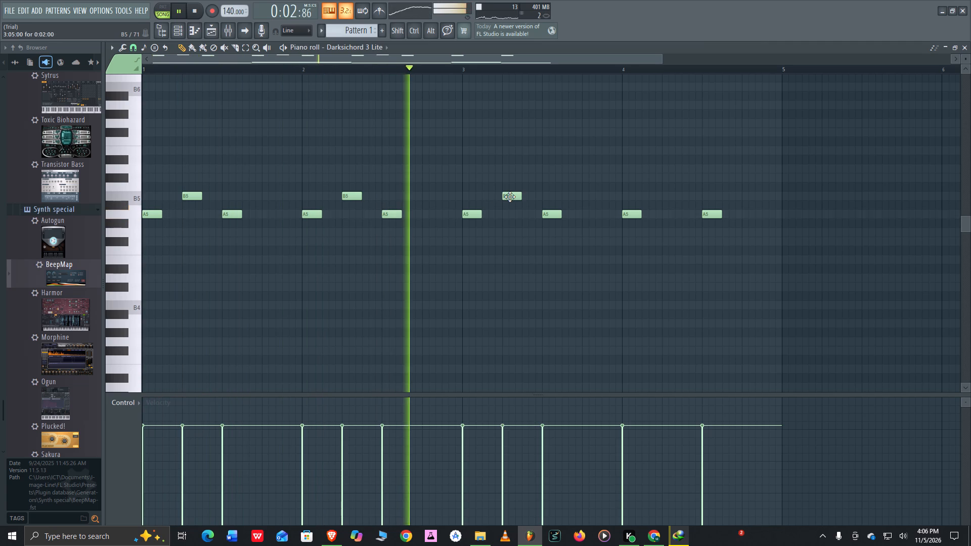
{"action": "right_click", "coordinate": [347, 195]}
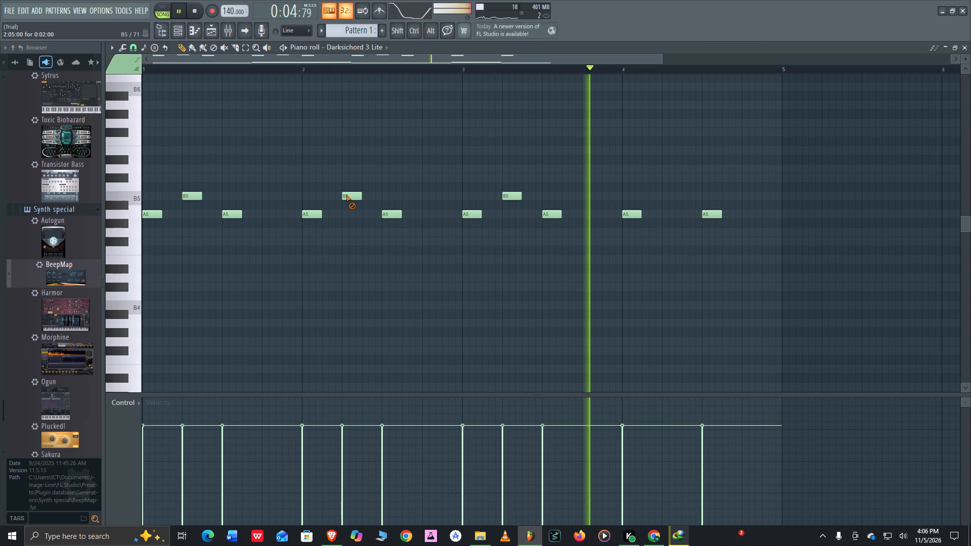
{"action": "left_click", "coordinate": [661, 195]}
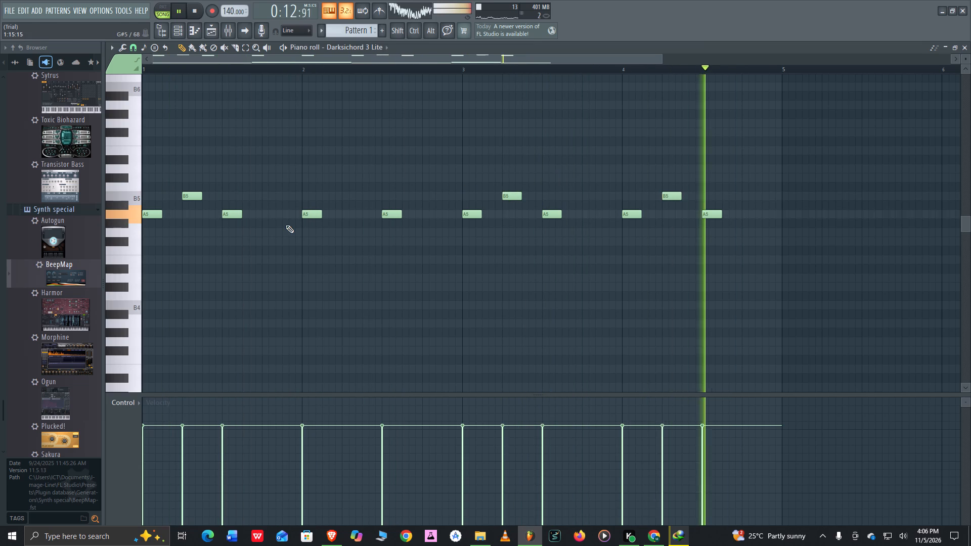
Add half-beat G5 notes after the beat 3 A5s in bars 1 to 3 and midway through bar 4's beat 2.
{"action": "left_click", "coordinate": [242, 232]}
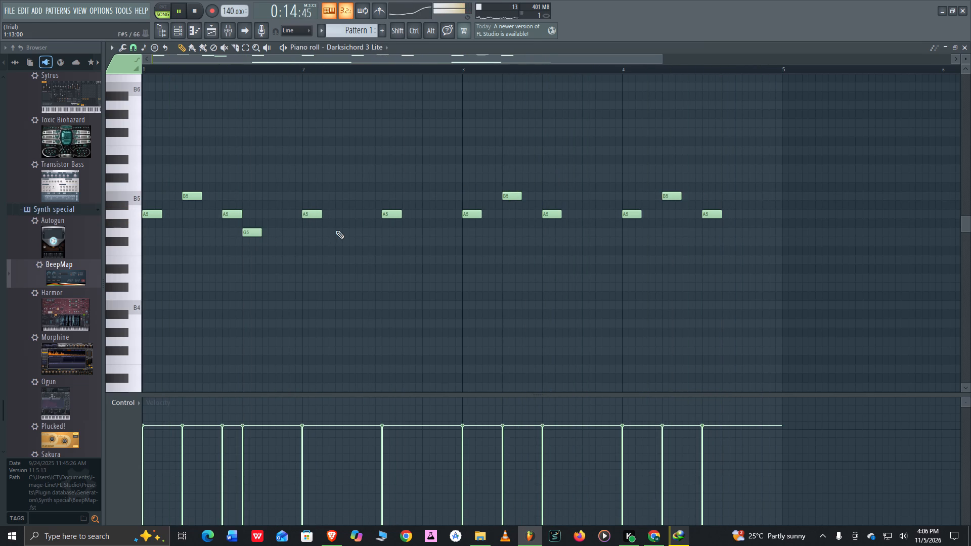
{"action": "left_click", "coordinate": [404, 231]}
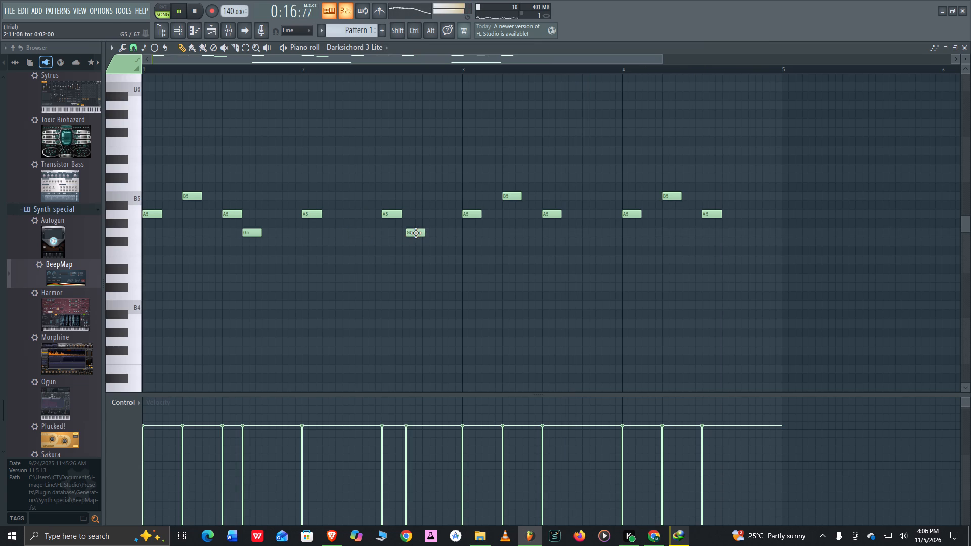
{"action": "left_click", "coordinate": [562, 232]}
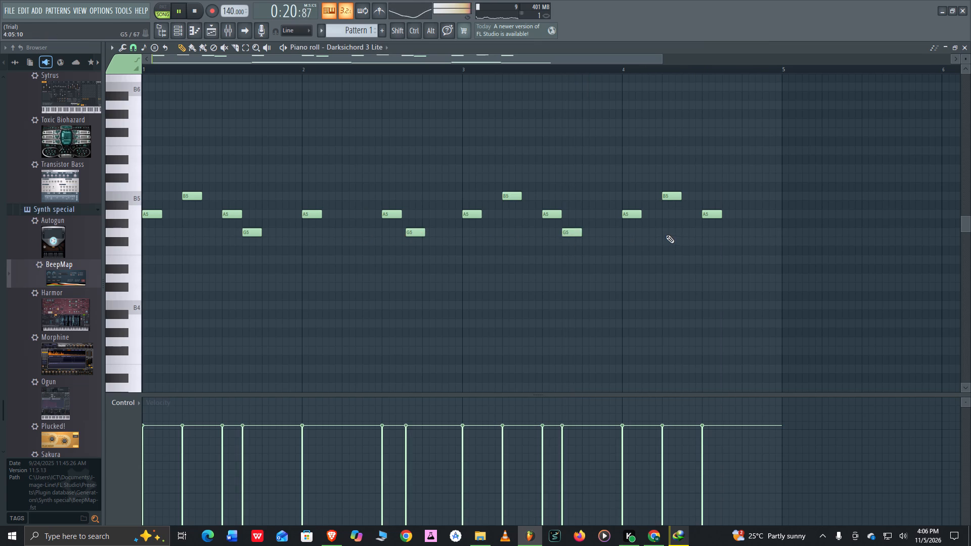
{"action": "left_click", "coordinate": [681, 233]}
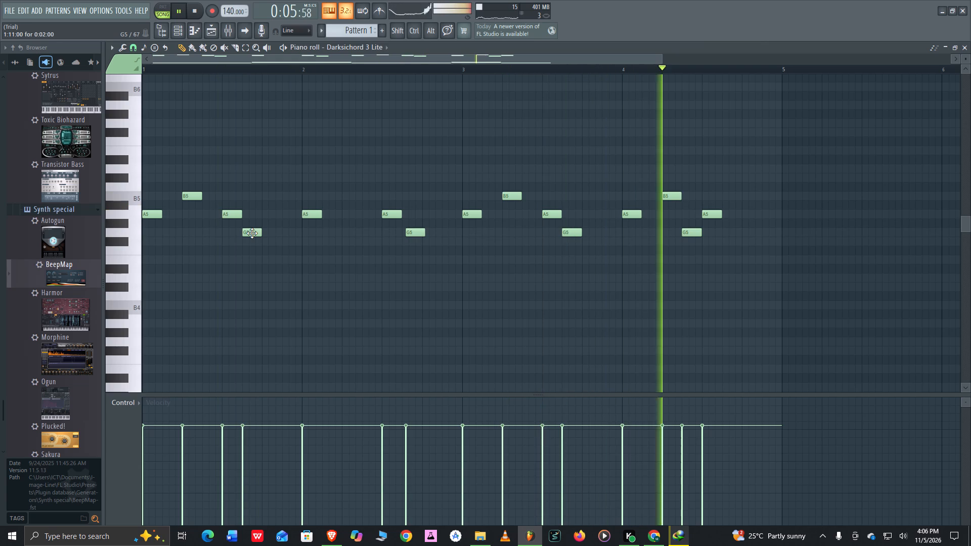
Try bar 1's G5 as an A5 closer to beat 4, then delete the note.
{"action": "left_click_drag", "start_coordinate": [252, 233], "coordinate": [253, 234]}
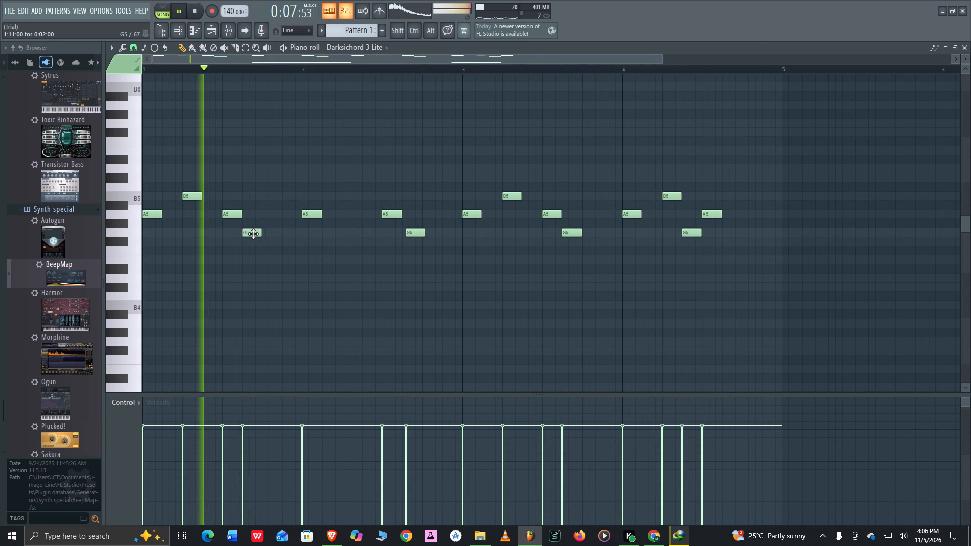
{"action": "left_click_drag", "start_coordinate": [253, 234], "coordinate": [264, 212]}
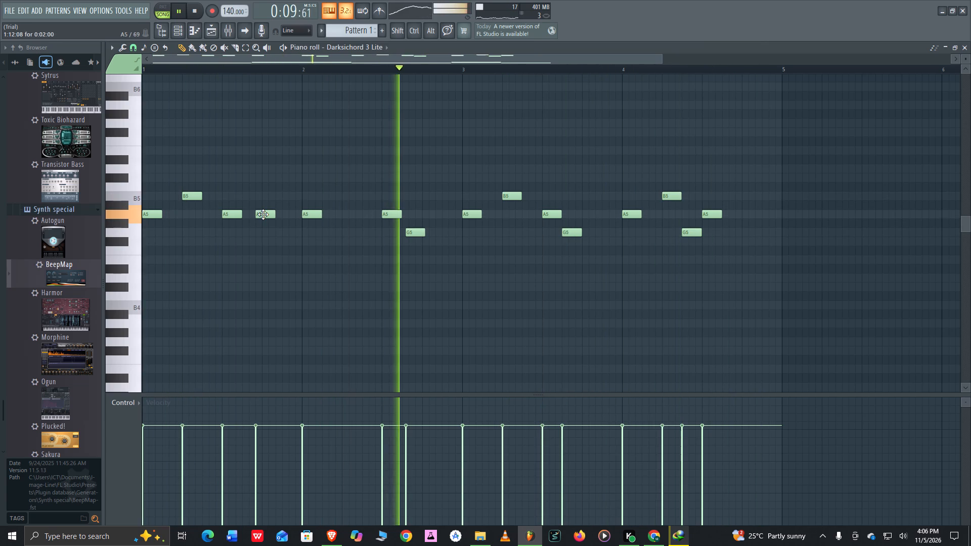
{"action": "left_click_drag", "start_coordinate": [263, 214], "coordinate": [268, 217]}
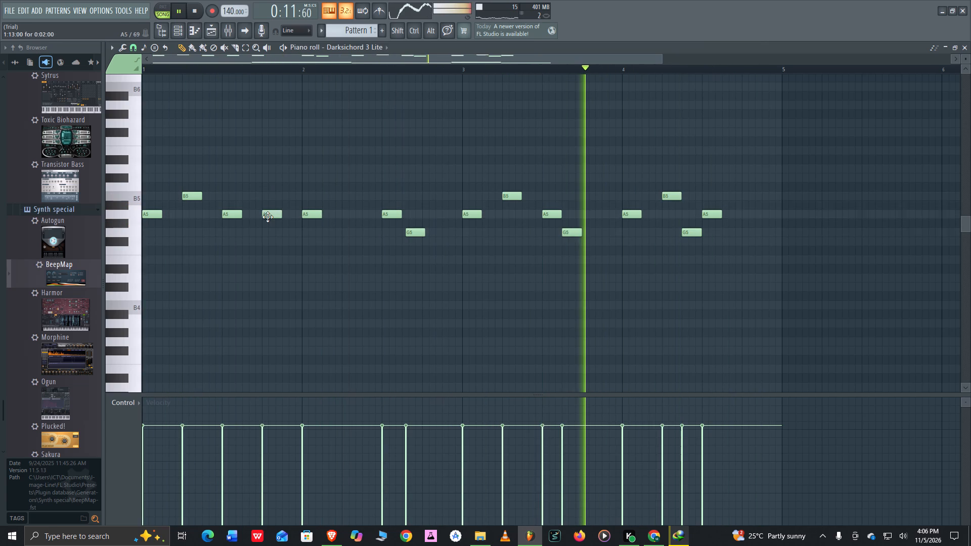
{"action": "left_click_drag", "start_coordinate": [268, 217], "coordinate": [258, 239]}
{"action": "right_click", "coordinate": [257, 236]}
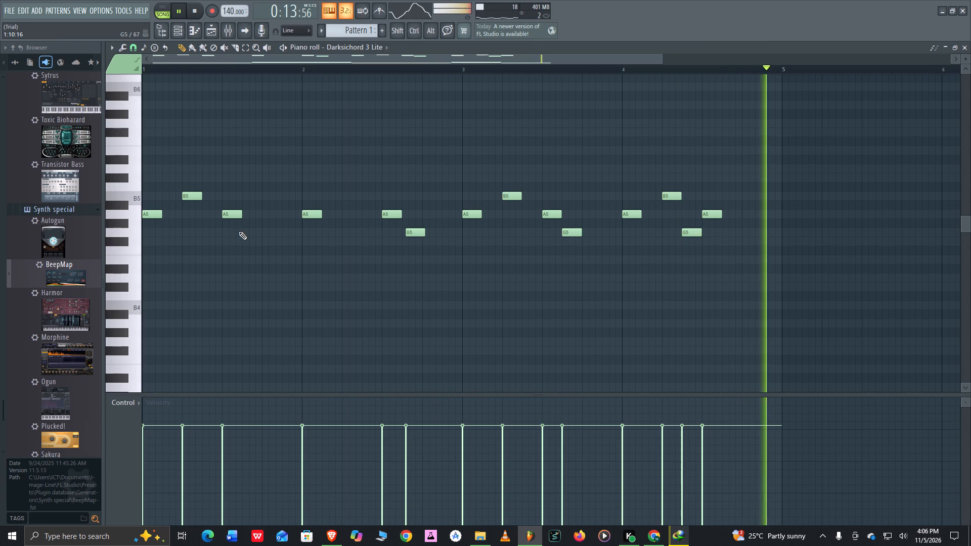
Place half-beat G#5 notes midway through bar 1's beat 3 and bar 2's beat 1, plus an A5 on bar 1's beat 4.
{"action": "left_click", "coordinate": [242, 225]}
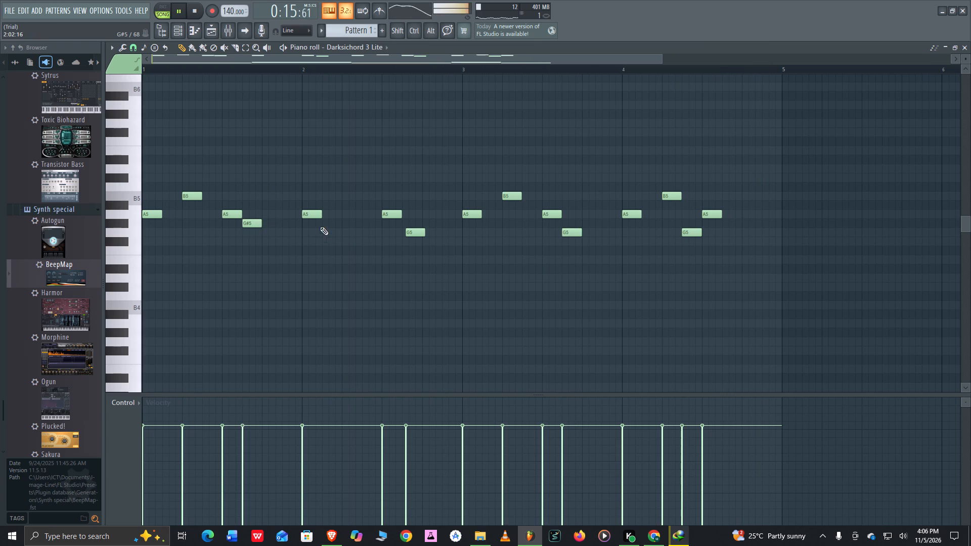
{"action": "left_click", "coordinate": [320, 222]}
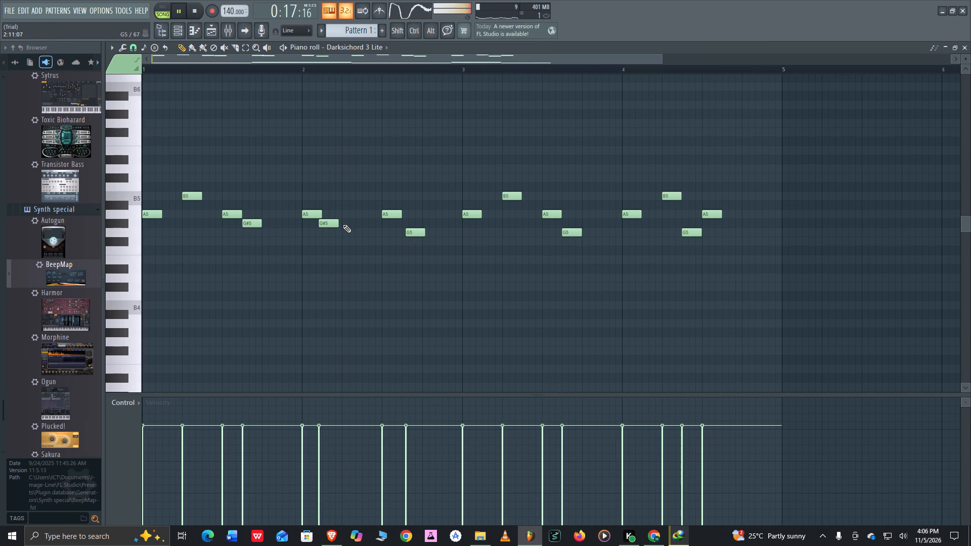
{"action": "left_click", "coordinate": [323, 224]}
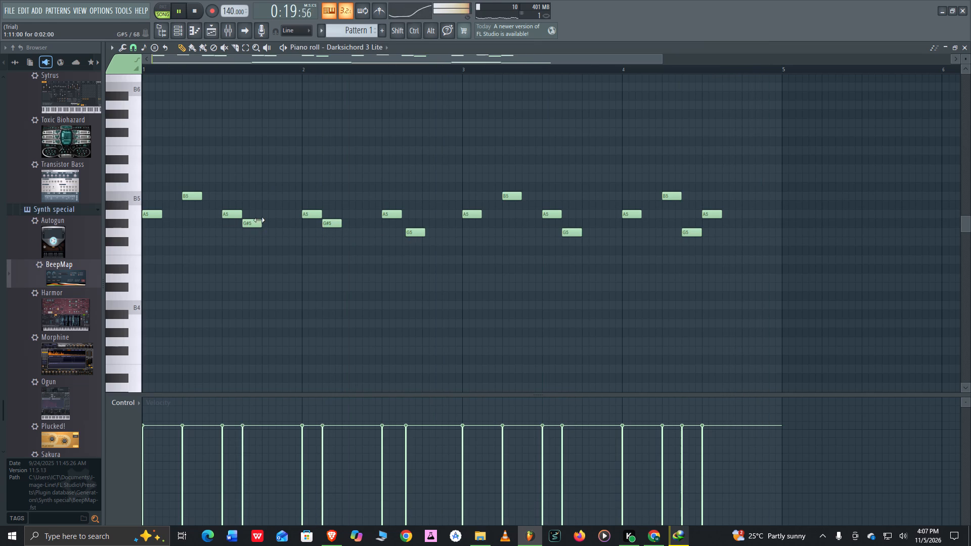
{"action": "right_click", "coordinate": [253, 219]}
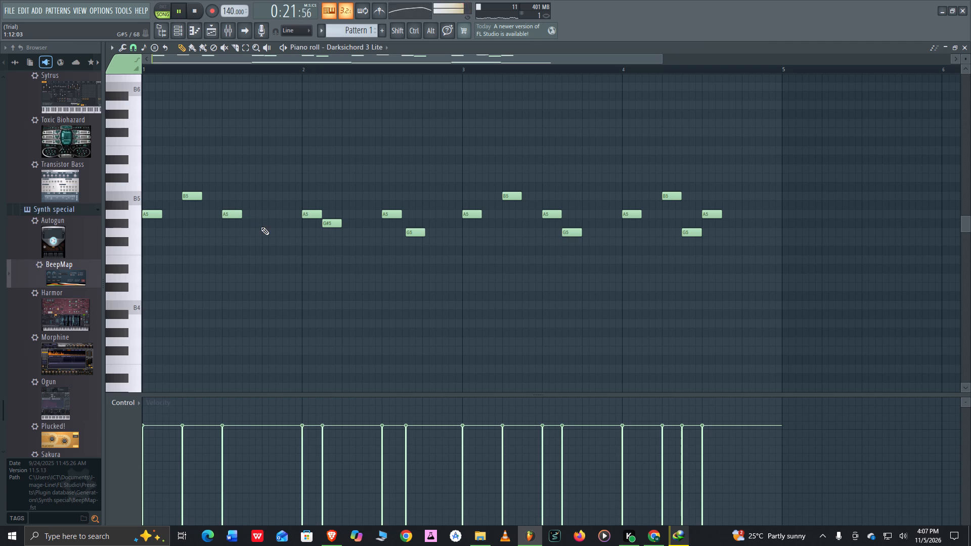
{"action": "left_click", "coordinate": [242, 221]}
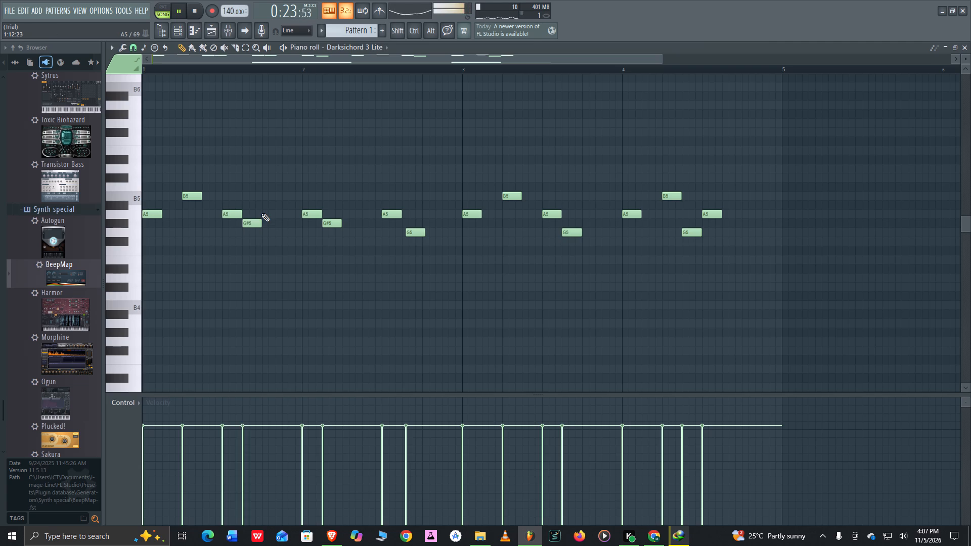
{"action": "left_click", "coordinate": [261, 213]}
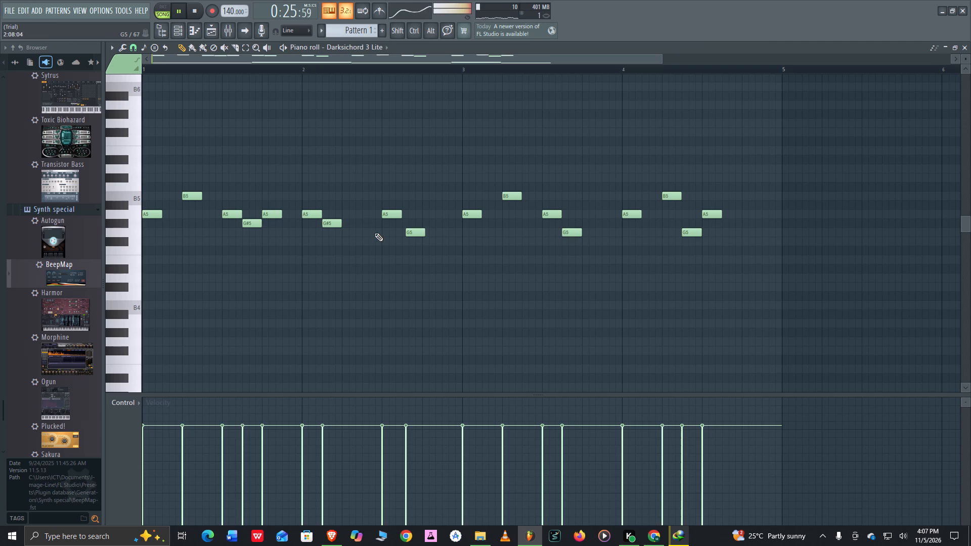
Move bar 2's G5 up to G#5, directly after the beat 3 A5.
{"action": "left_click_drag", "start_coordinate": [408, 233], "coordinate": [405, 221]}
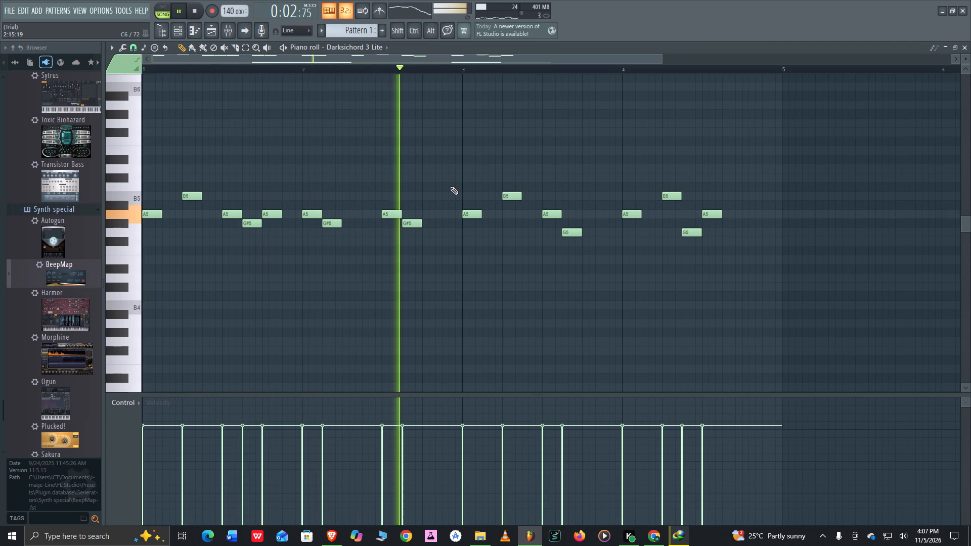
Delete all bar 1 notes after the opening A5, along with the A5 and G#5 in bar 2's beat 1.
{"action": "right_click_drag", "start_coordinate": [378, 197], "coordinate": [310, 213]}
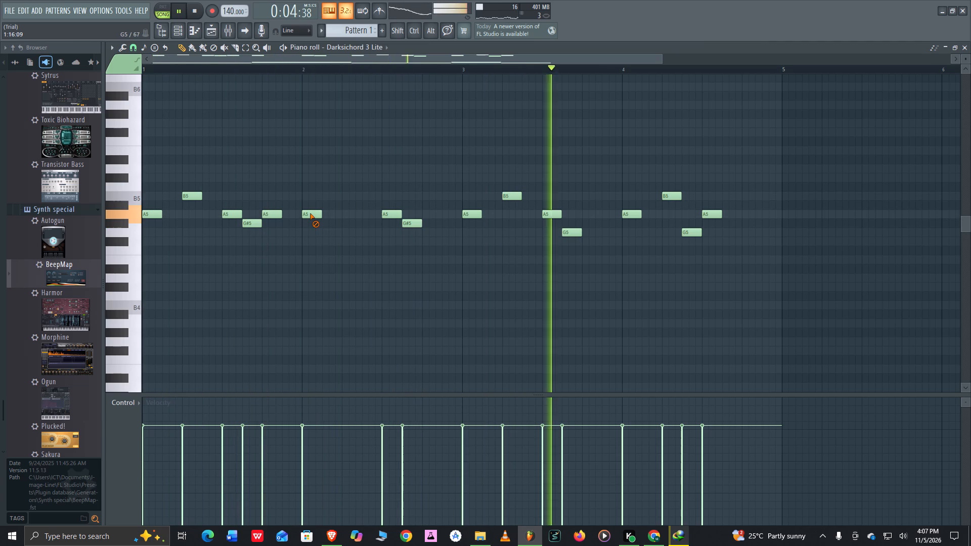
{"action": "right_click_drag", "start_coordinate": [310, 213], "coordinate": [163, 208]}
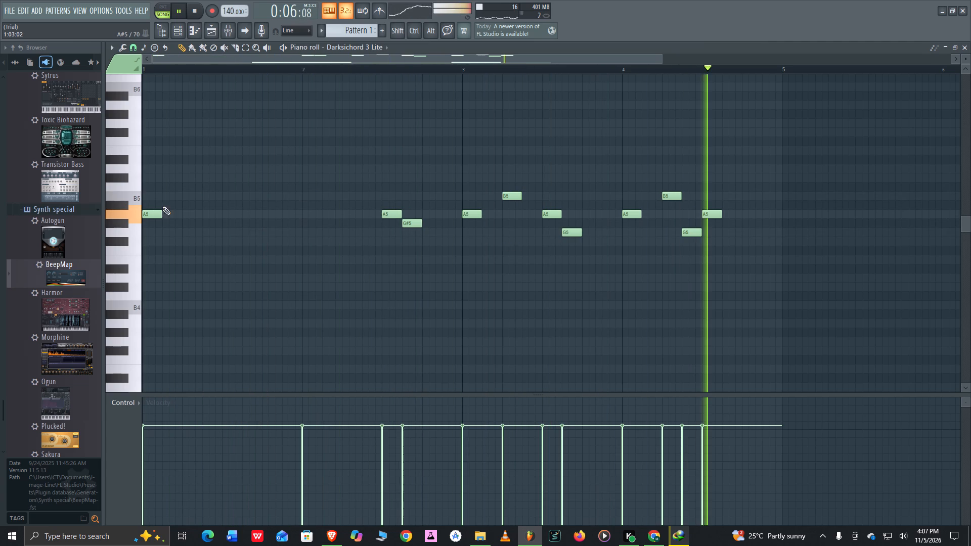
Raise bar 1's opening note to B5, keep it starting on beat 1, and lengthen it to one beat.
{"action": "left_click_drag", "start_coordinate": [157, 214], "coordinate": [160, 191]}
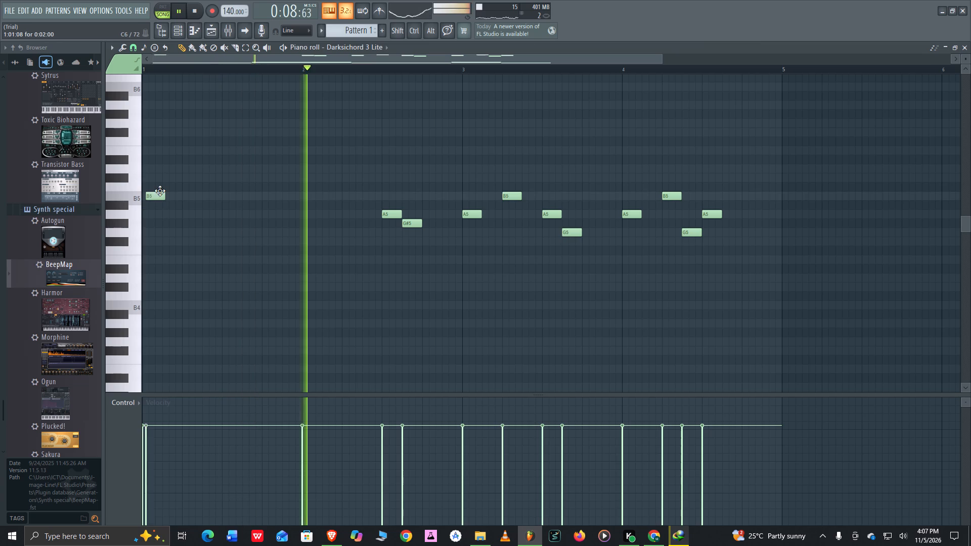
{"action": "left_click_drag", "start_coordinate": [160, 191], "coordinate": [158, 196]}
{"action": "left_click_drag", "start_coordinate": [163, 195], "coordinate": [198, 194]}
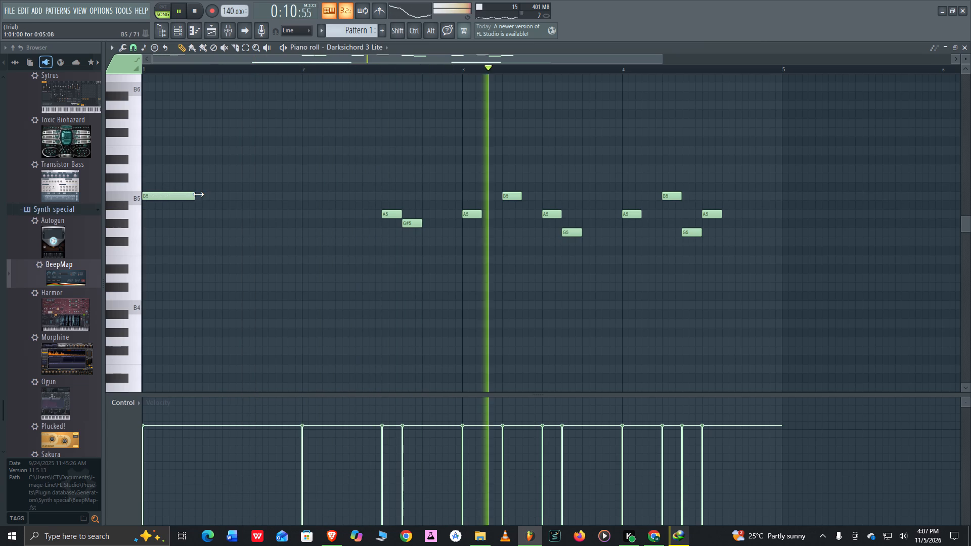
{"action": "left_click_drag", "start_coordinate": [198, 194], "coordinate": [202, 196]}
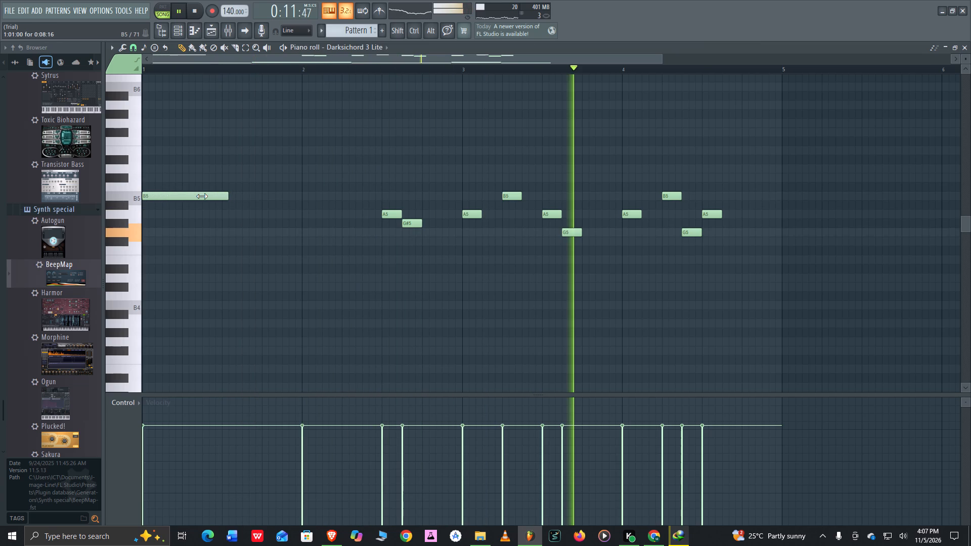
{"action": "left_click_drag", "start_coordinate": [202, 196], "coordinate": [183, 205]}
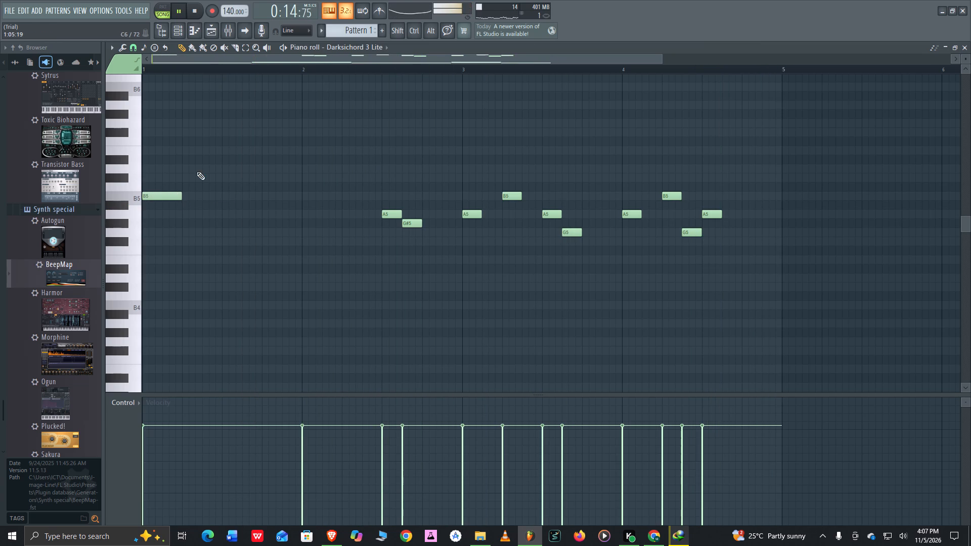
Set the piano roll's snap to 1/3 beat.
{"action": "scroll", "coordinate": [179, 67], "scroll_direction": "up", "scroll_amount": 4}
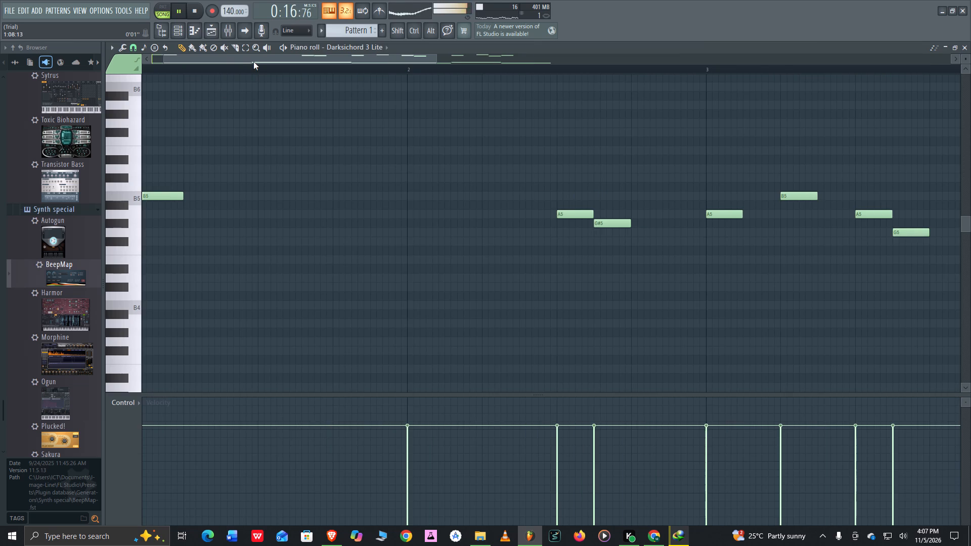
{"action": "left_click_drag", "start_coordinate": [251, 61], "coordinate": [207, 60]}
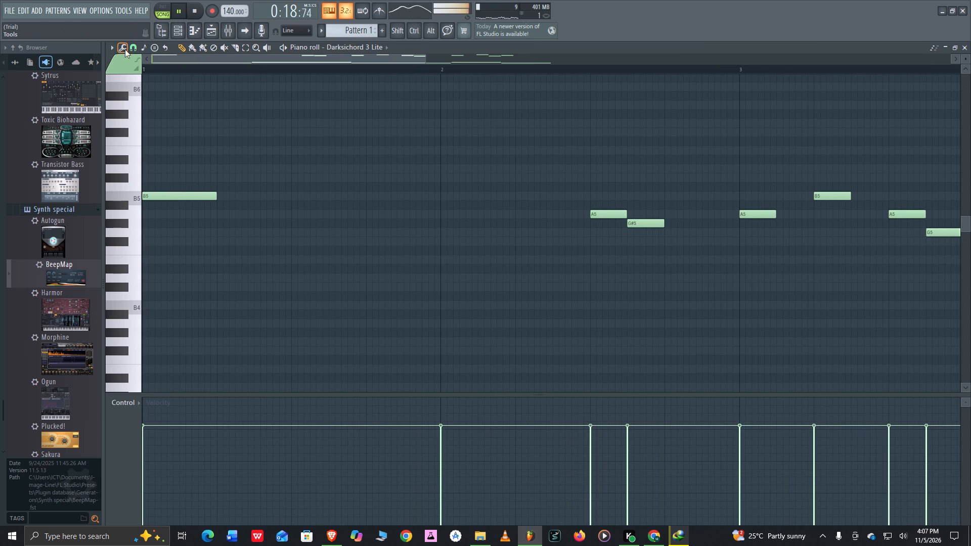
{"action": "left_click", "coordinate": [125, 50]}
{"action": "left_click", "coordinate": [136, 48]}
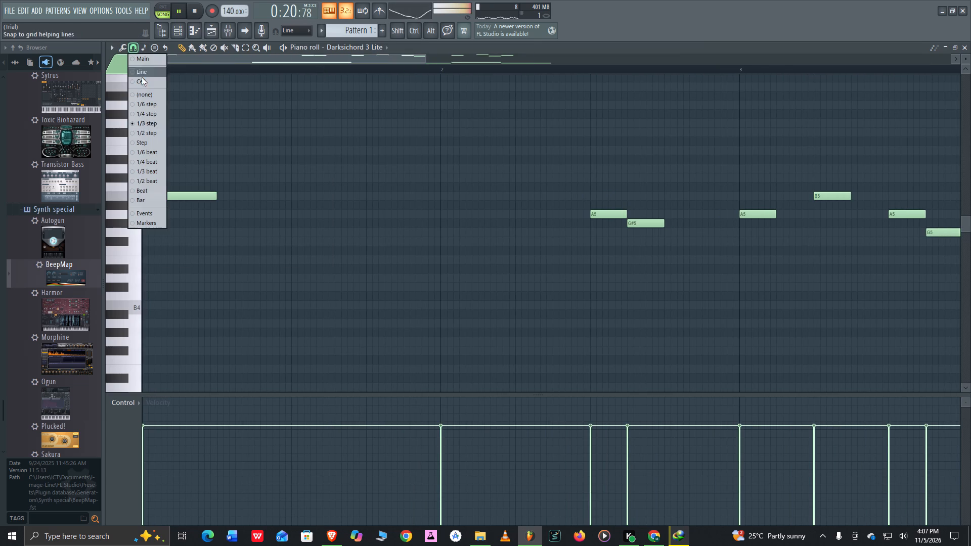
{"action": "left_click", "coordinate": [157, 169]}
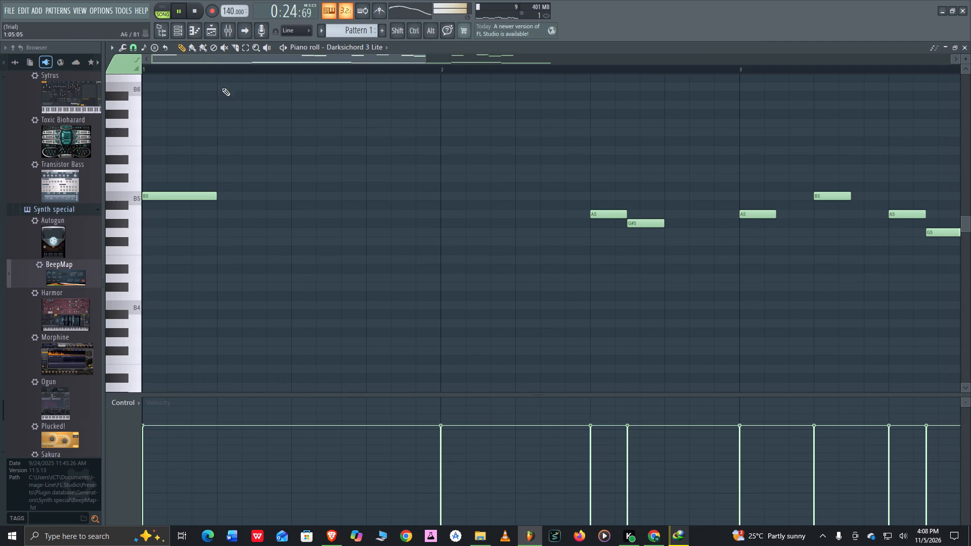
Place a one-beat A5 note on beat 3 of bar 1.
{"action": "scroll", "coordinate": [225, 64], "scroll_direction": "down", "scroll_amount": 4}
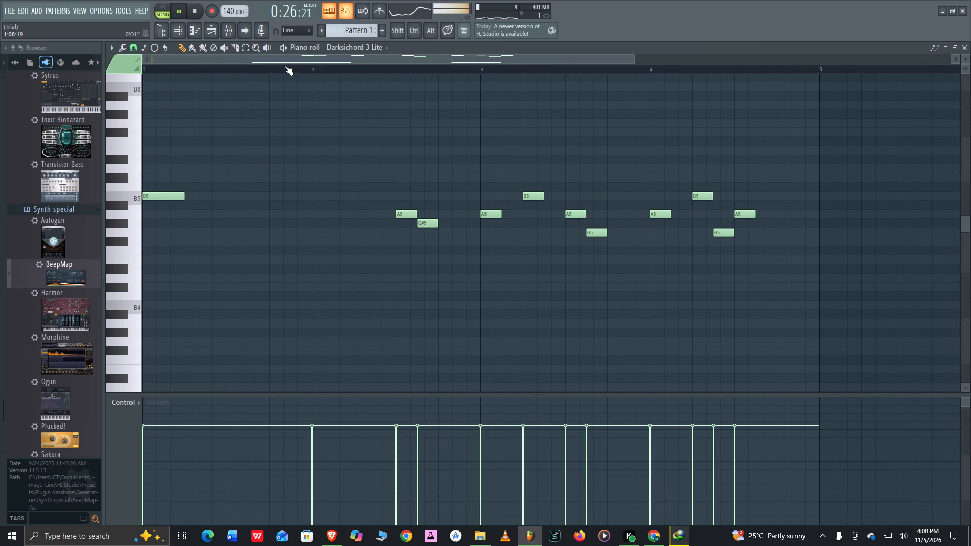
{"action": "left_click_drag", "start_coordinate": [288, 61], "coordinate": [239, 62]}
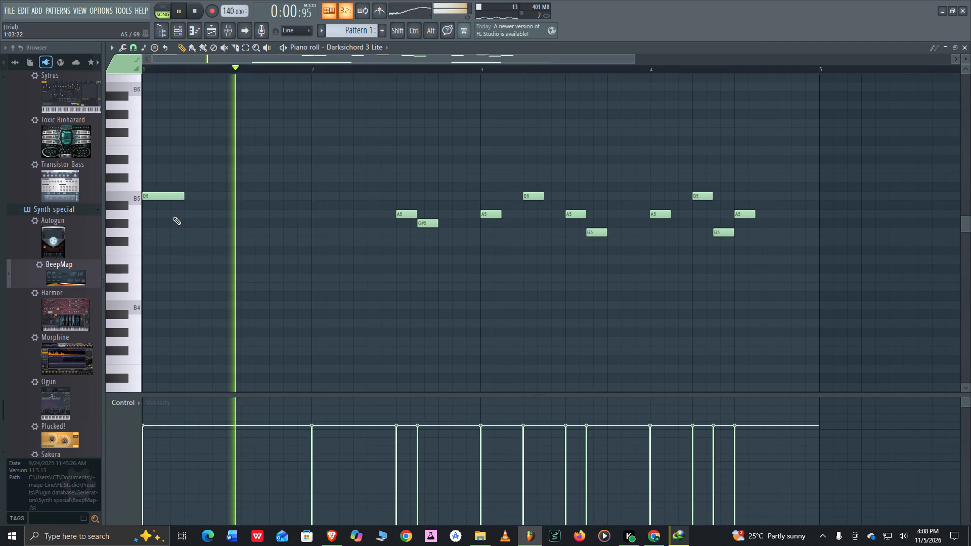
{"action": "scroll", "coordinate": [178, 69], "scroll_direction": "down", "scroll_amount": 1}
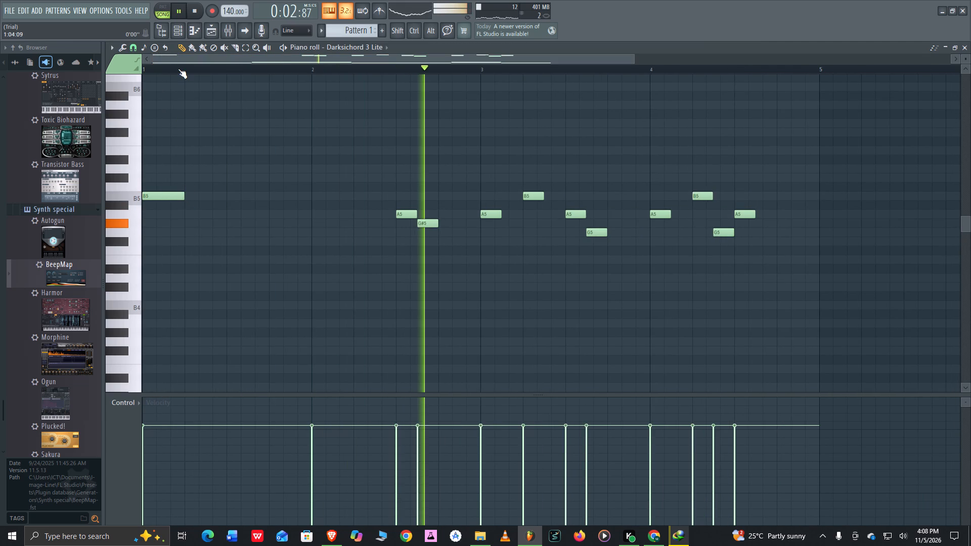
{"action": "left_click", "coordinate": [216, 217]}
Delete the remaining upper melody notes from beat 3 of bar 2 through the end of bar 4.
{"action": "right_click_drag", "start_coordinate": [356, 193], "coordinate": [466, 213]}
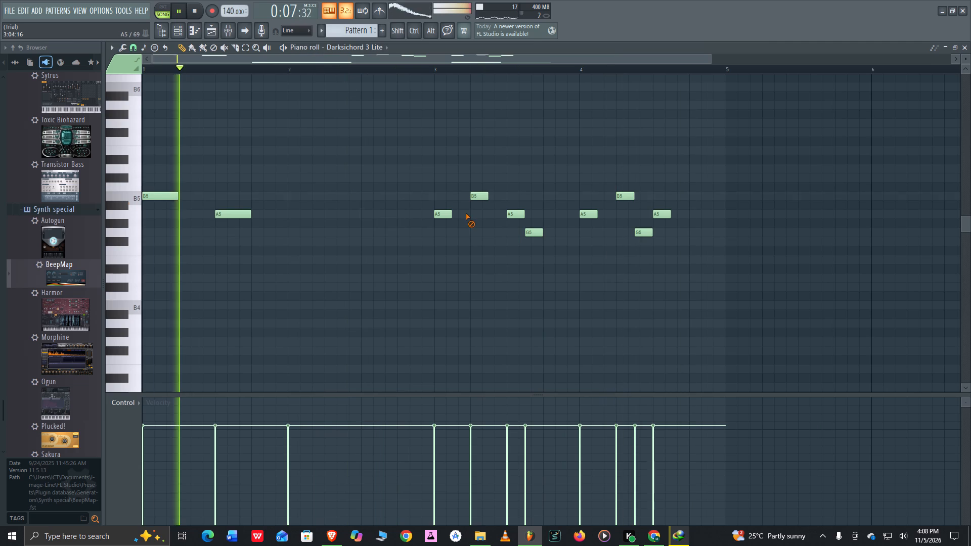
{"action": "right_click_drag", "start_coordinate": [466, 213], "coordinate": [657, 217]}
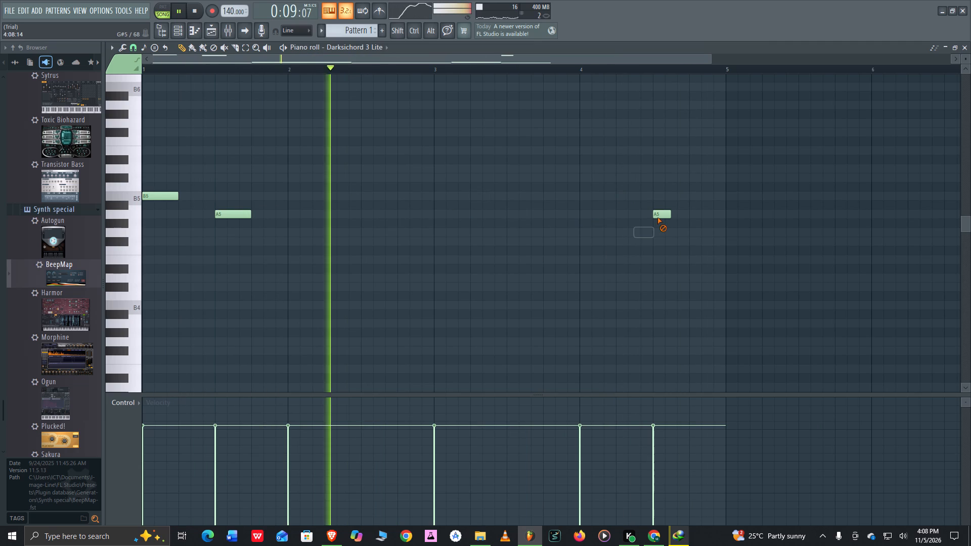
{"action": "right_click_drag", "start_coordinate": [657, 217], "coordinate": [670, 206]}
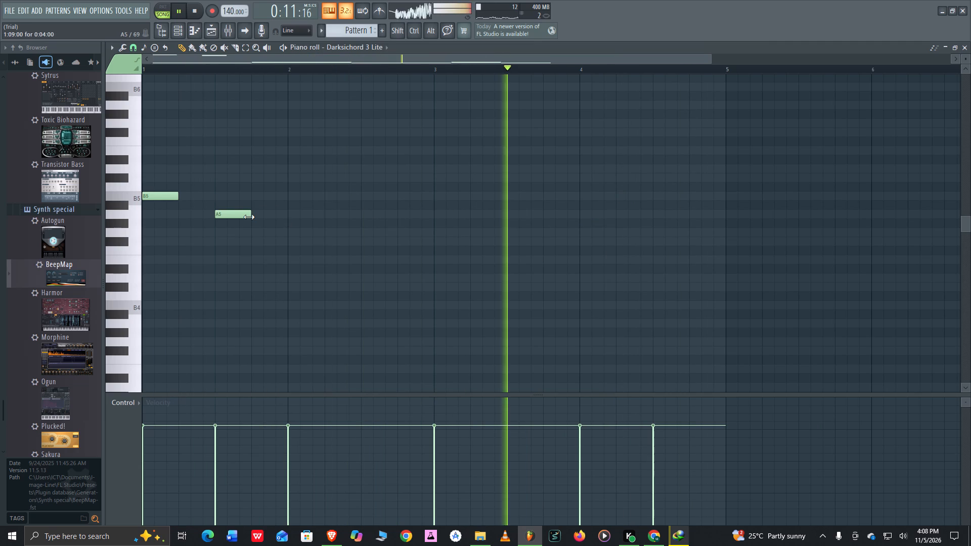
Move bar 1's one-beat A5 note to beat 4.
{"action": "left_click_drag", "start_coordinate": [234, 215], "coordinate": [258, 217]}
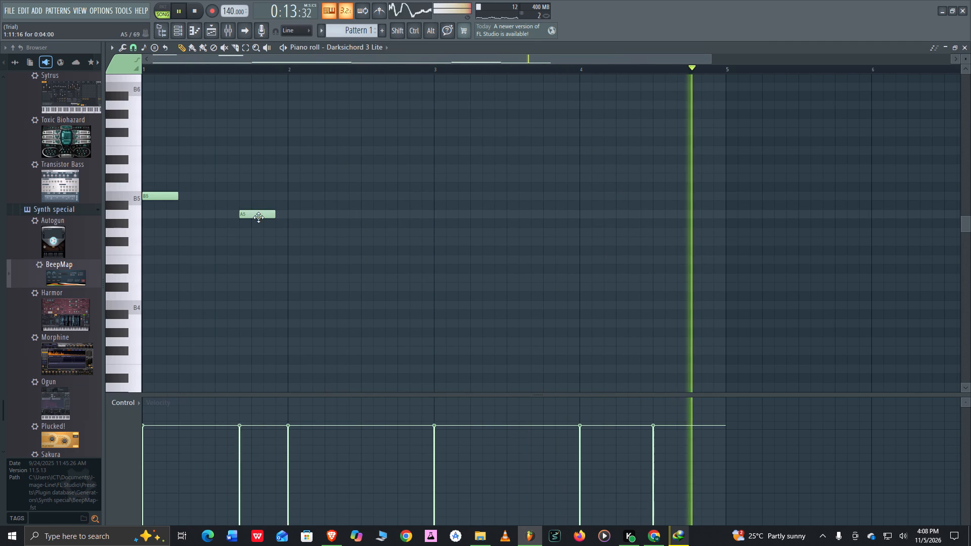
{"action": "left_click_drag", "start_coordinate": [258, 217], "coordinate": [268, 218]}
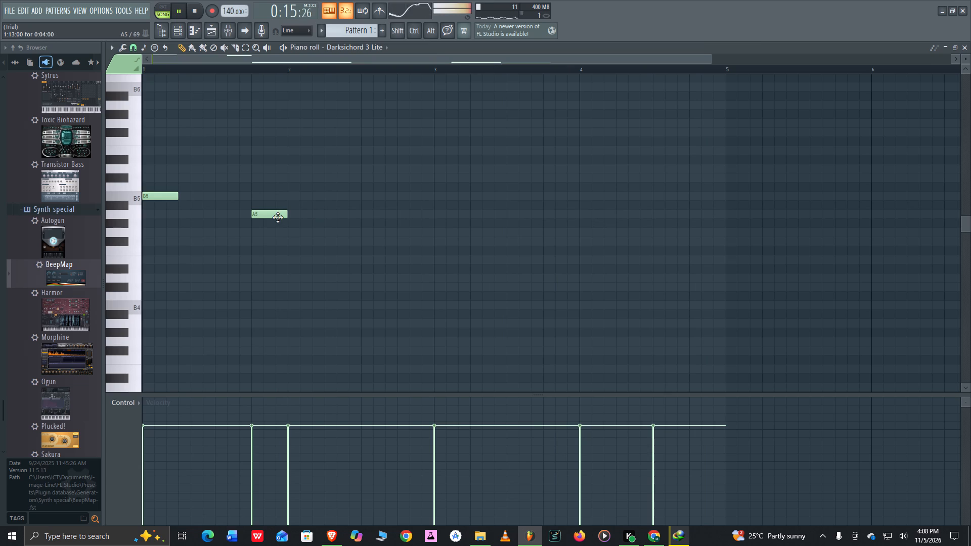
Add one-beat notes: B5 on beat 1 of bar 2, A5 on beat 1 of bar 3, and B5 on beat 2 of bar 3.
{"action": "left_click", "coordinate": [288, 200]}
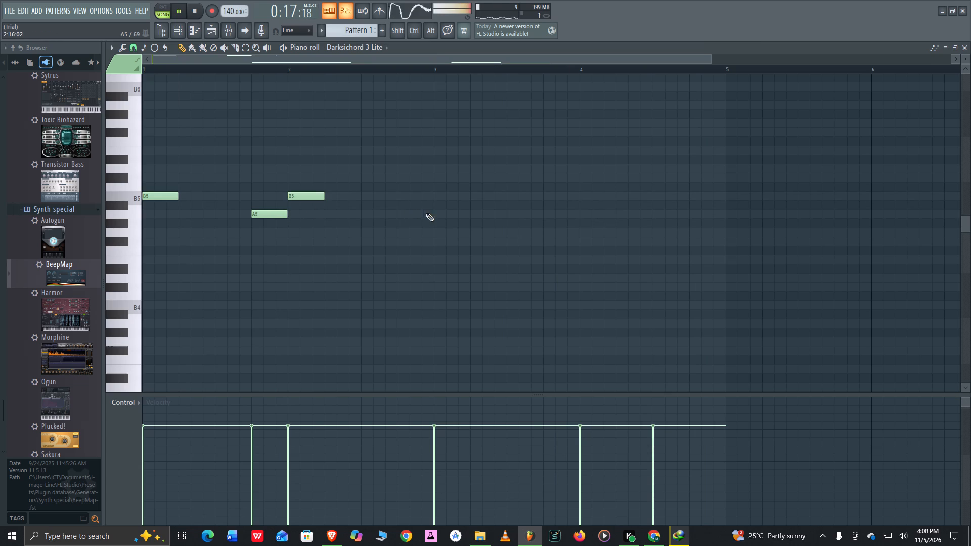
{"action": "left_click", "coordinate": [434, 212]}
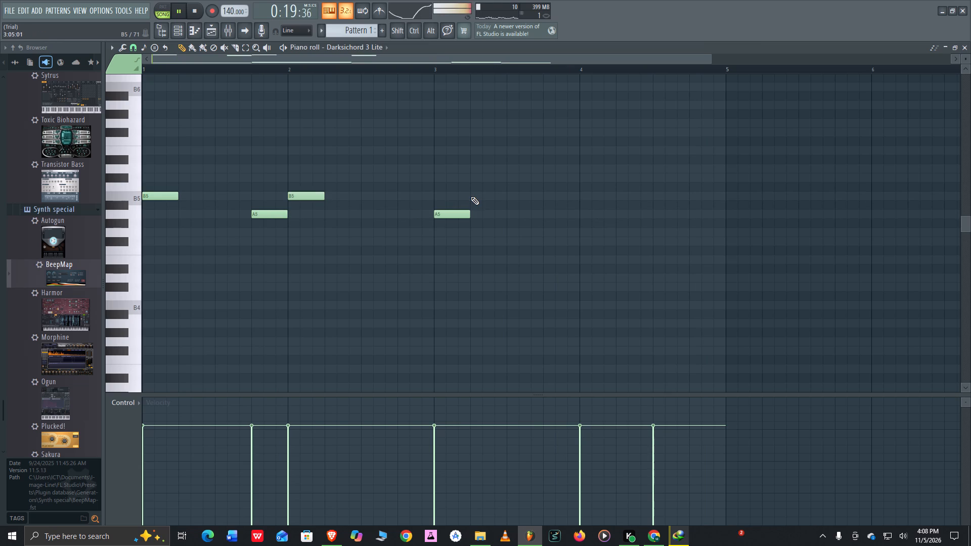
{"action": "left_click_drag", "start_coordinate": [449, 216], "coordinate": [448, 194]}
{"action": "left_click", "coordinate": [469, 213]}
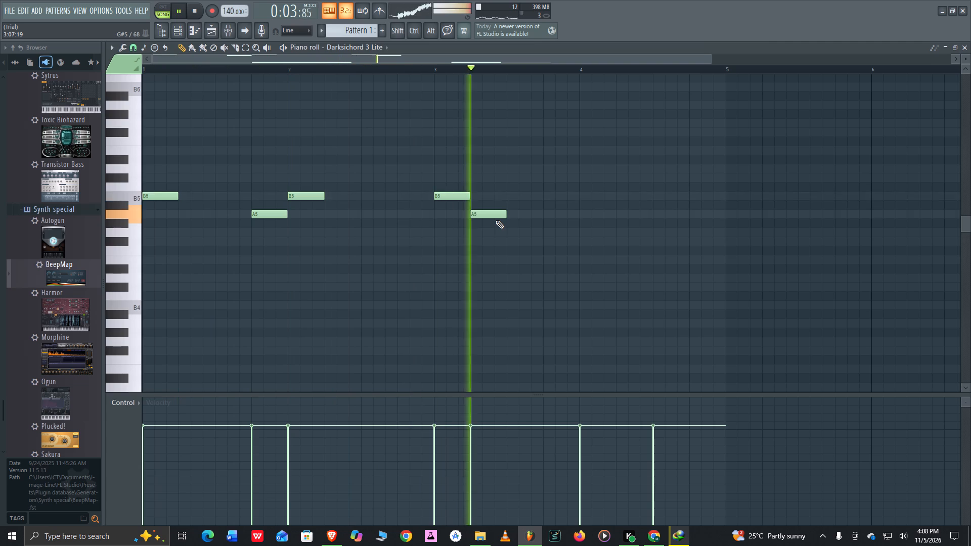
{"action": "left_click_drag", "start_coordinate": [480, 214], "coordinate": [447, 216]}
{"action": "left_click_drag", "start_coordinate": [448, 195], "coordinate": [487, 196]}
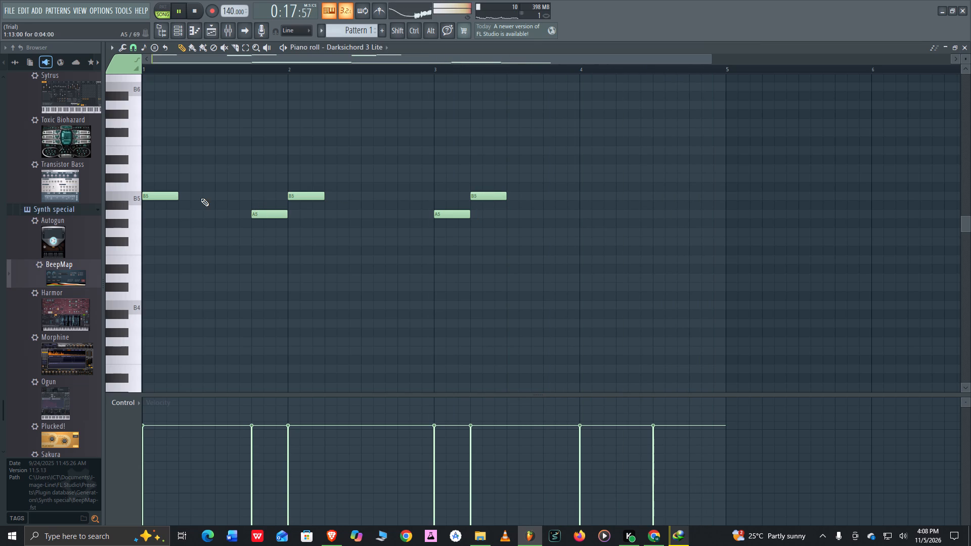
Add two E6 notes, each two-thirds of a beat long, on beats 1 and 3 of bar 1.
{"action": "left_click", "coordinate": [145, 153]}
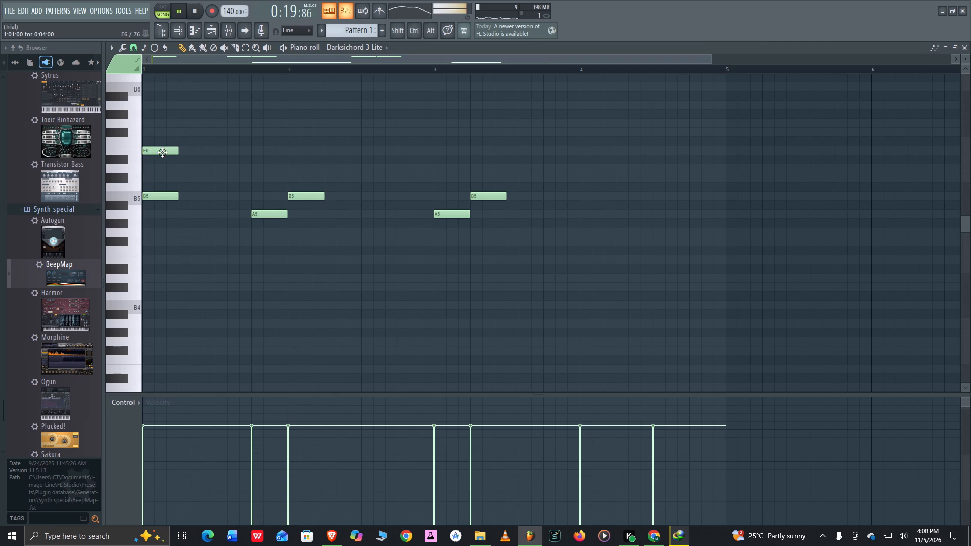
{"action": "left_click_drag", "start_coordinate": [176, 152], "coordinate": [163, 152]}
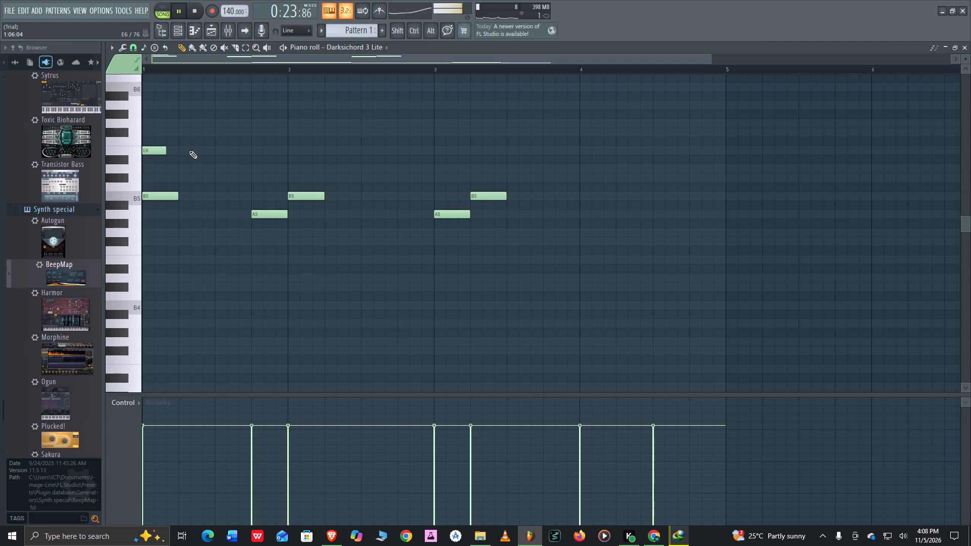
{"action": "left_click", "coordinate": [191, 151]}
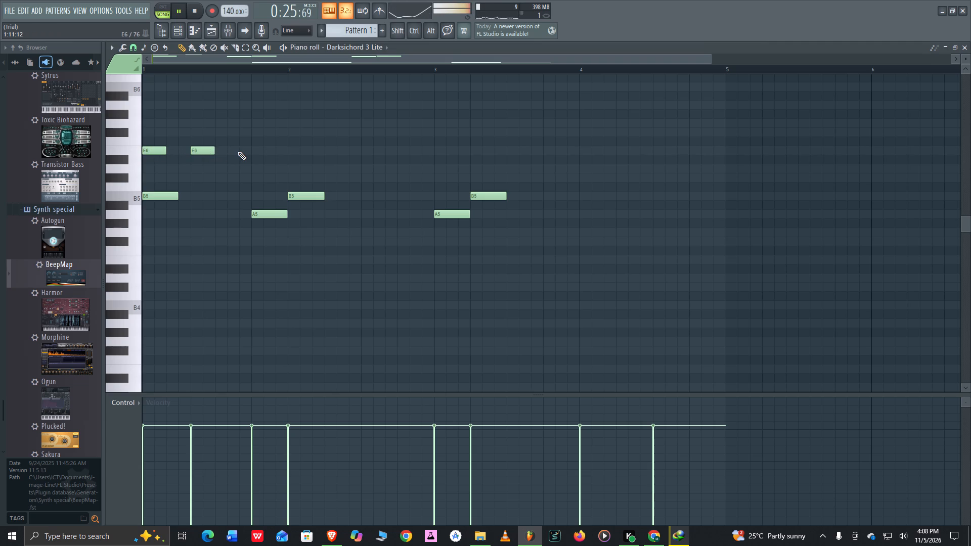
{"action": "left_click", "coordinate": [239, 151]}
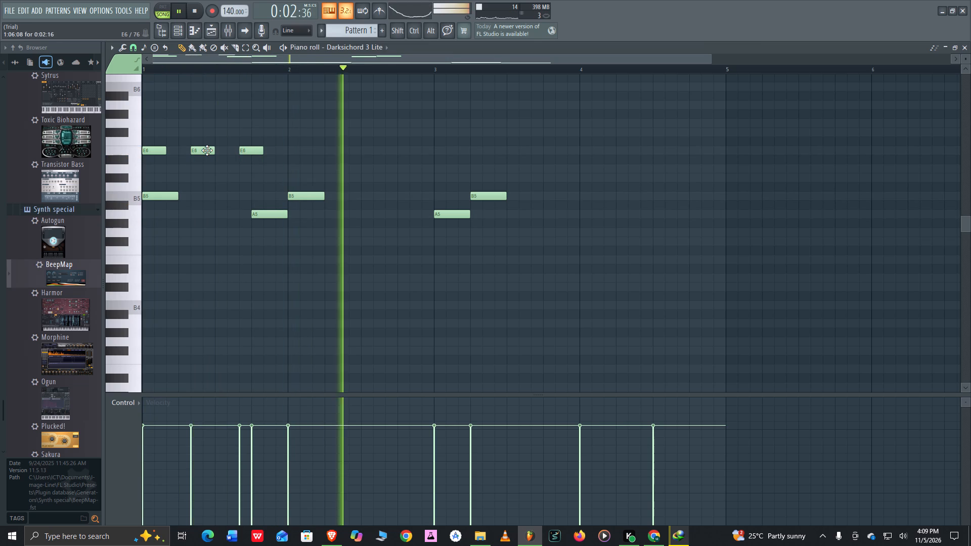
{"action": "right_click_drag", "start_coordinate": [253, 150], "coordinate": [213, 143]}
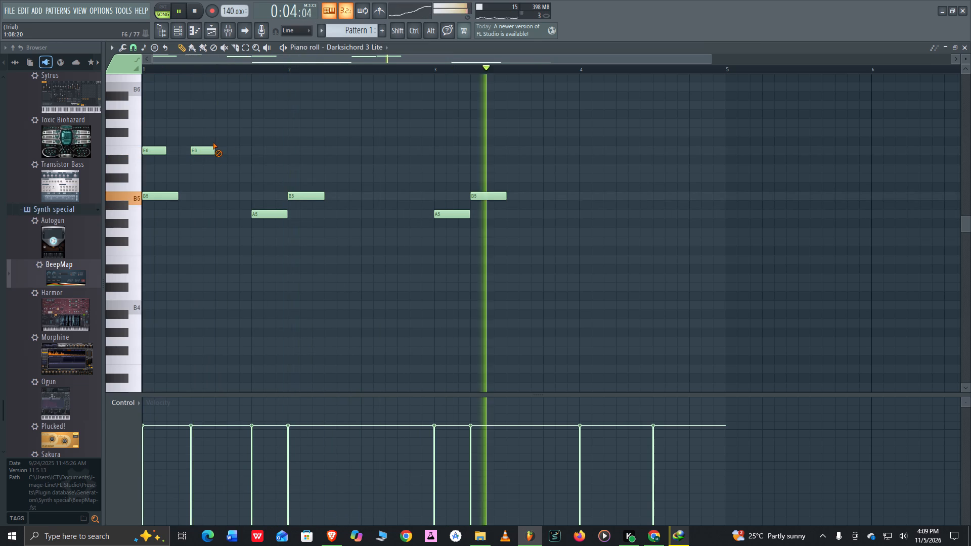
{"action": "left_click_drag", "start_coordinate": [205, 151], "coordinate": [228, 150]}
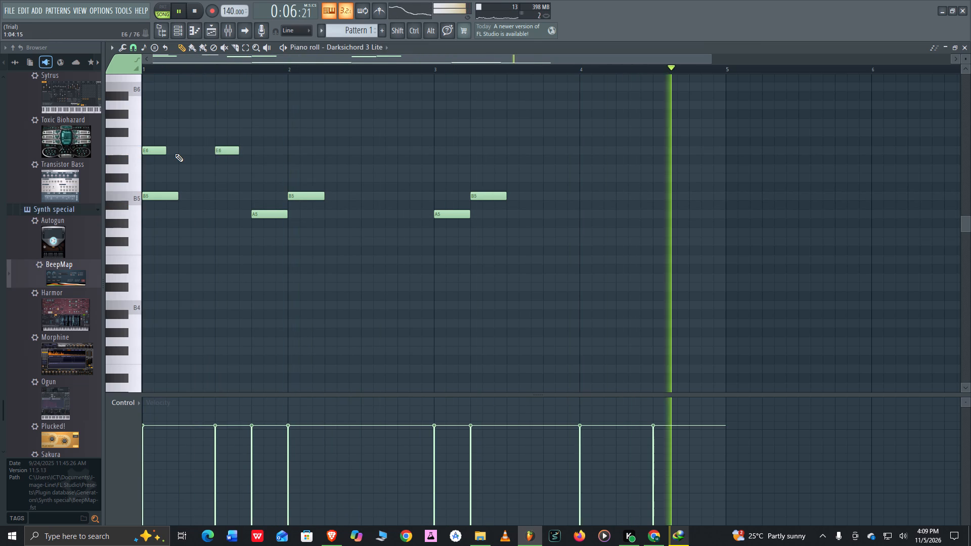
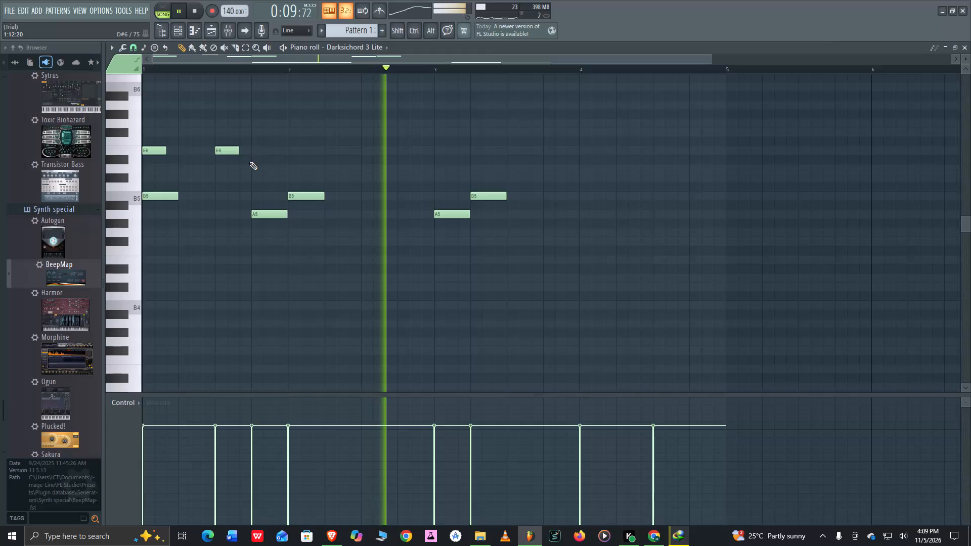
Add two notes, each two-thirds of a beat long: D6 on beat 4 of bar 1 and E6 immediately following it.
{"action": "left_click", "coordinate": [250, 168]}
{"action": "left_click", "coordinate": [276, 151]}
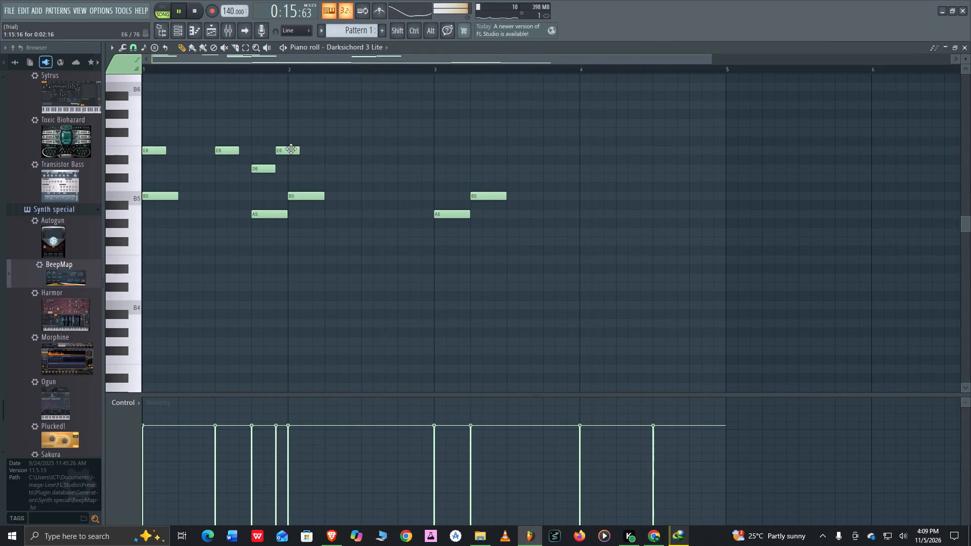
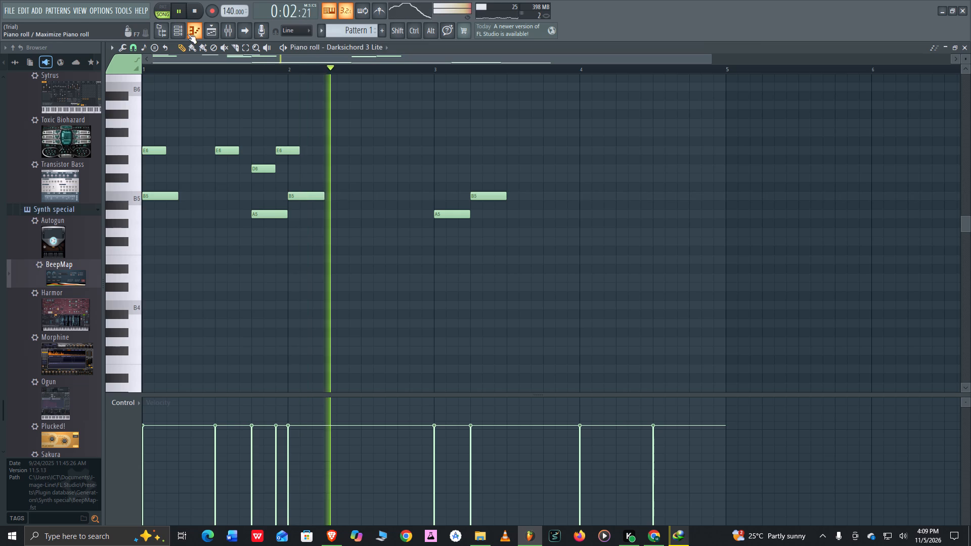
Mute Track 1, which holds the drum loop, in the Playlist.
{"action": "left_click", "coordinate": [206, 33]}
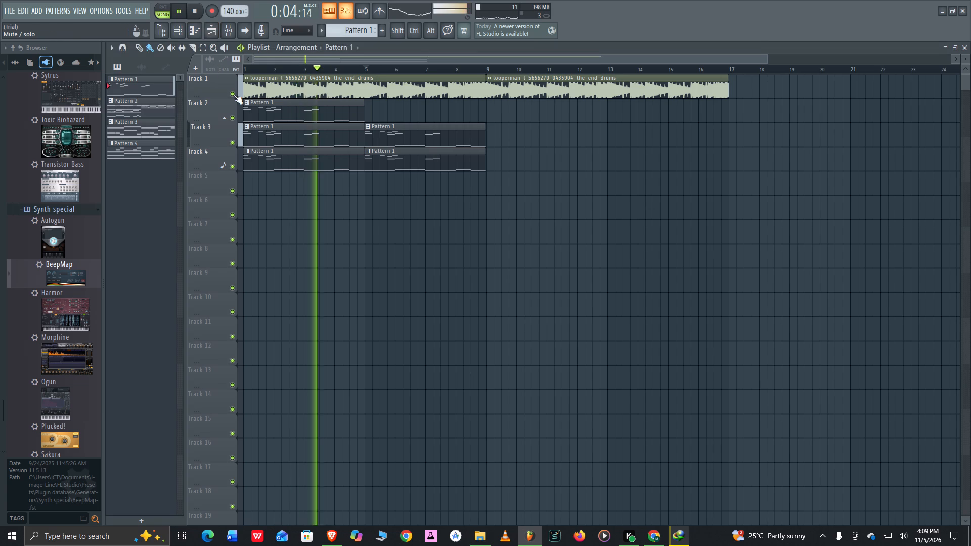
{"action": "left_click", "coordinate": [235, 96]}
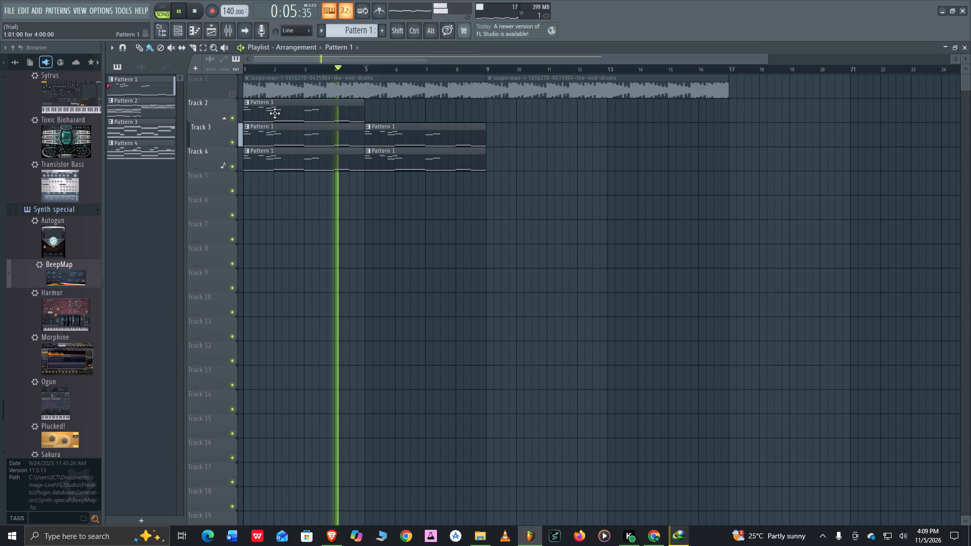
Reopen Pattern 1's Darksichord 3 Lite piano roll and delete all E6 and D6 notes from the melody.
{"action": "double_click", "coordinate": [275, 113]}
{"action": "left_click_drag", "start_coordinate": [367, 60], "coordinate": [269, 65]}
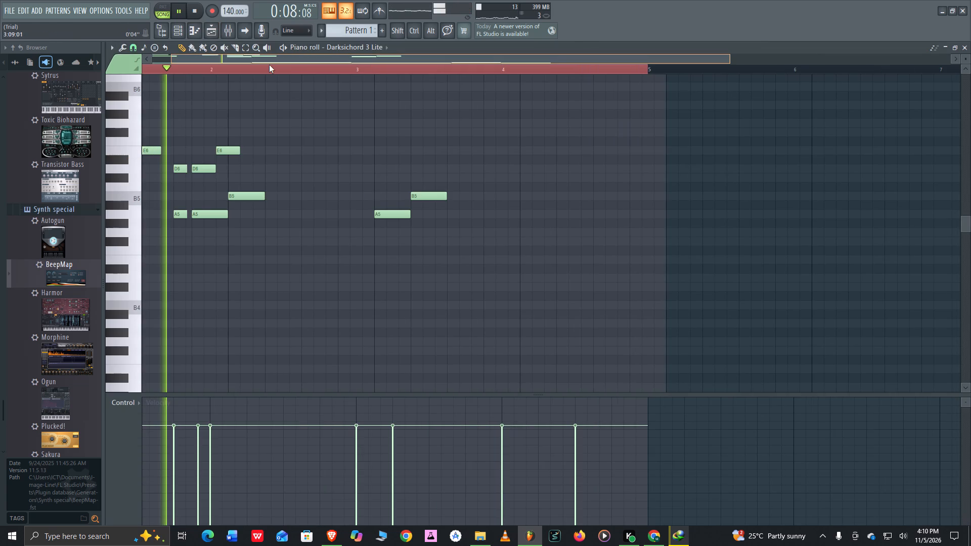
{"action": "left_click_drag", "start_coordinate": [269, 65], "coordinate": [188, 73]}
{"action": "right_click", "coordinate": [261, 168]}
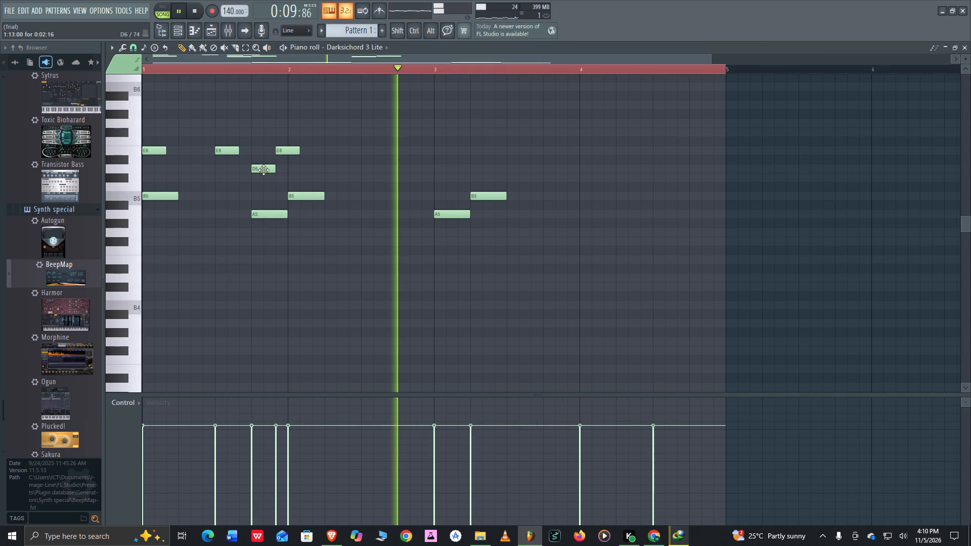
{"action": "right_click_drag", "start_coordinate": [285, 152], "coordinate": [218, 201]}
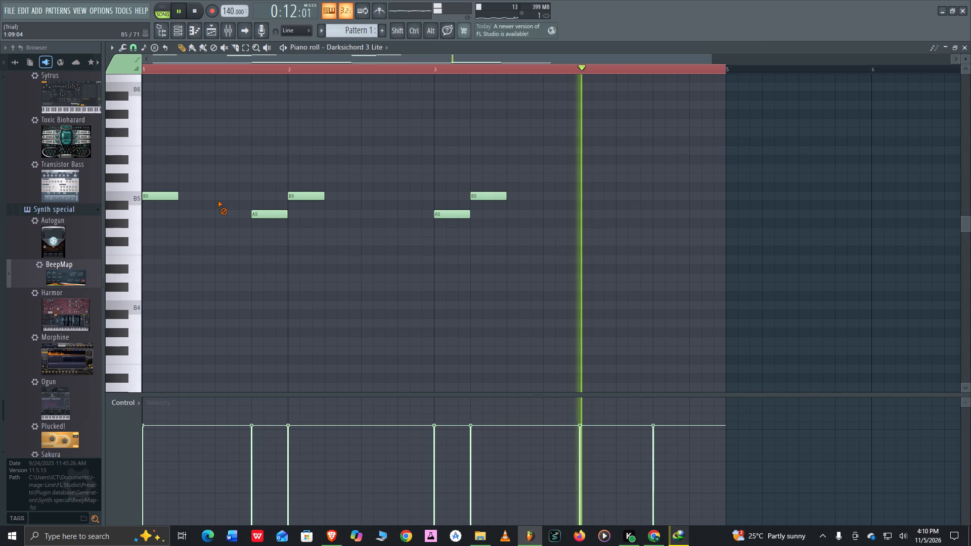
{"action": "right_click_drag", "start_coordinate": [218, 201], "coordinate": [231, 201]}
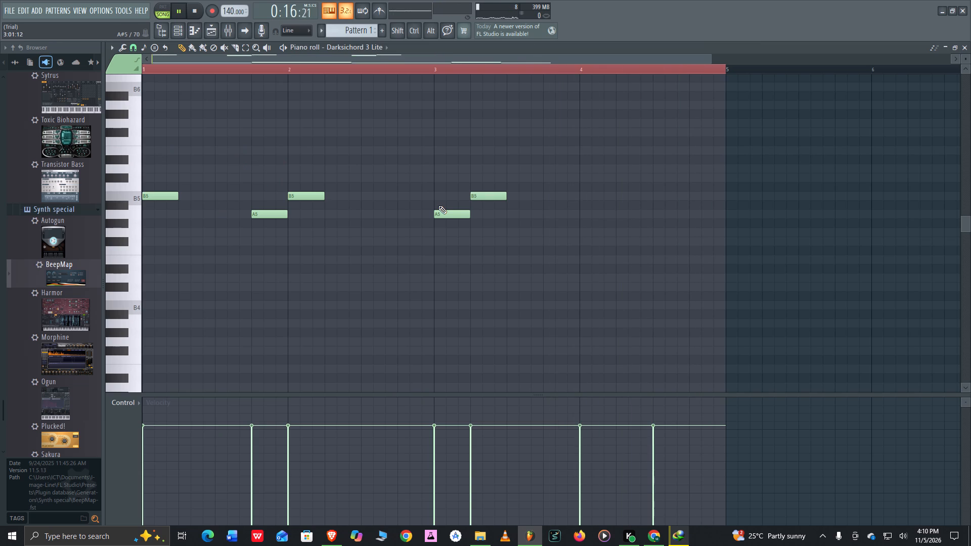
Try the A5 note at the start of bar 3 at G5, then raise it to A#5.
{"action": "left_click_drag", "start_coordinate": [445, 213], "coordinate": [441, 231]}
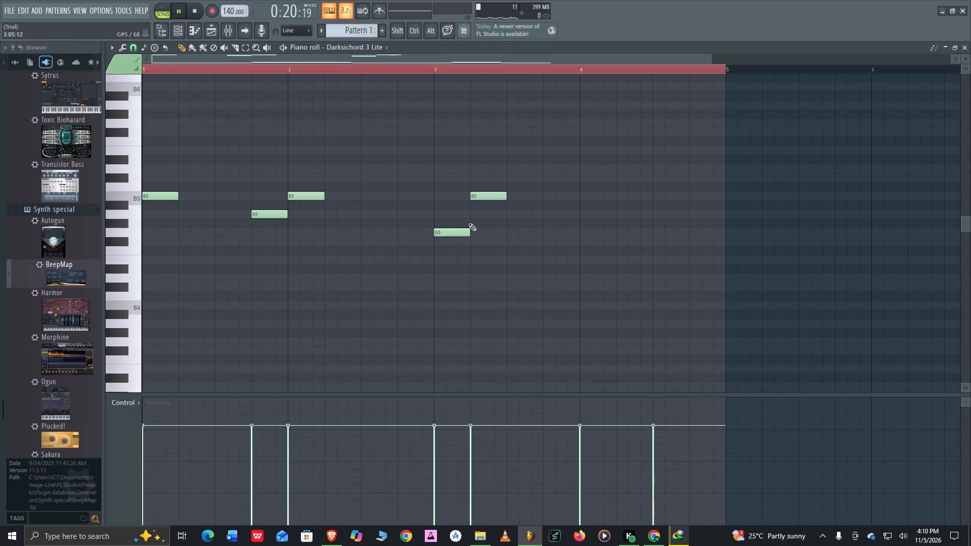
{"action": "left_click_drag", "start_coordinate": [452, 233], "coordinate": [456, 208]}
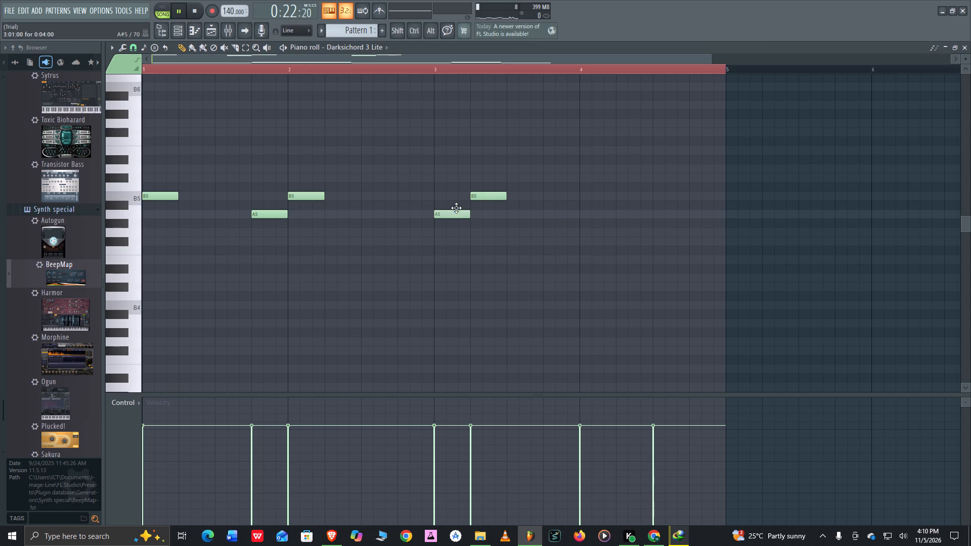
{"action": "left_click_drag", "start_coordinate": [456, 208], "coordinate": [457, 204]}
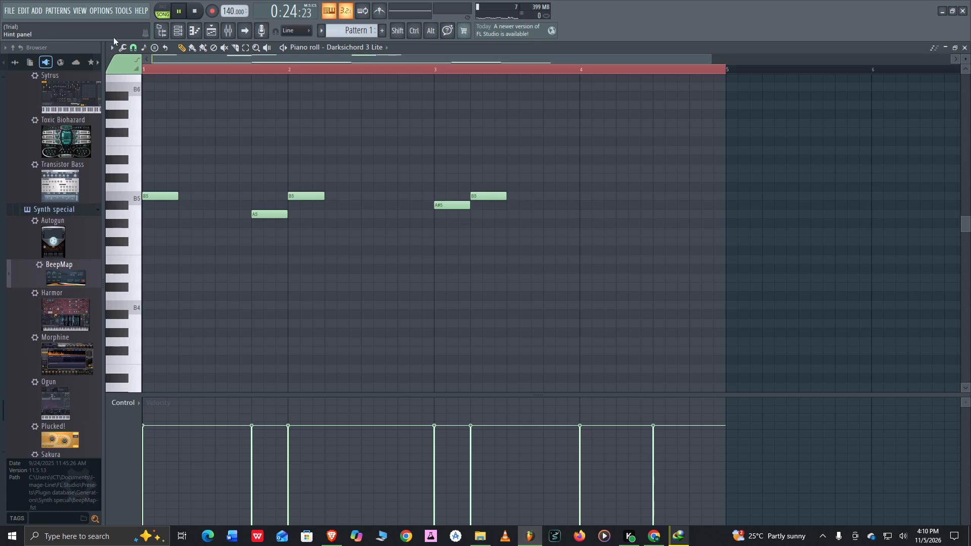
Switch playback from song mode to pattern mode.
{"action": "left_click", "coordinate": [166, 8]}
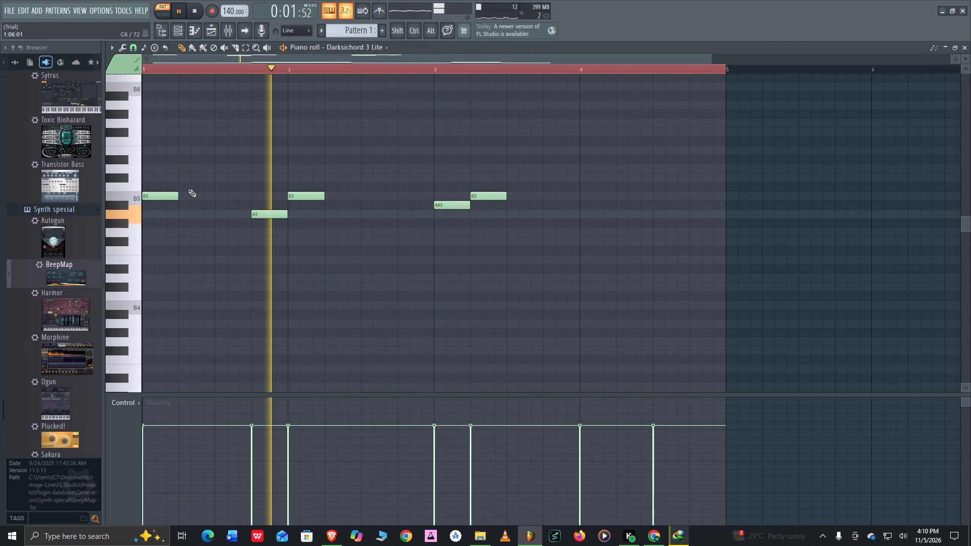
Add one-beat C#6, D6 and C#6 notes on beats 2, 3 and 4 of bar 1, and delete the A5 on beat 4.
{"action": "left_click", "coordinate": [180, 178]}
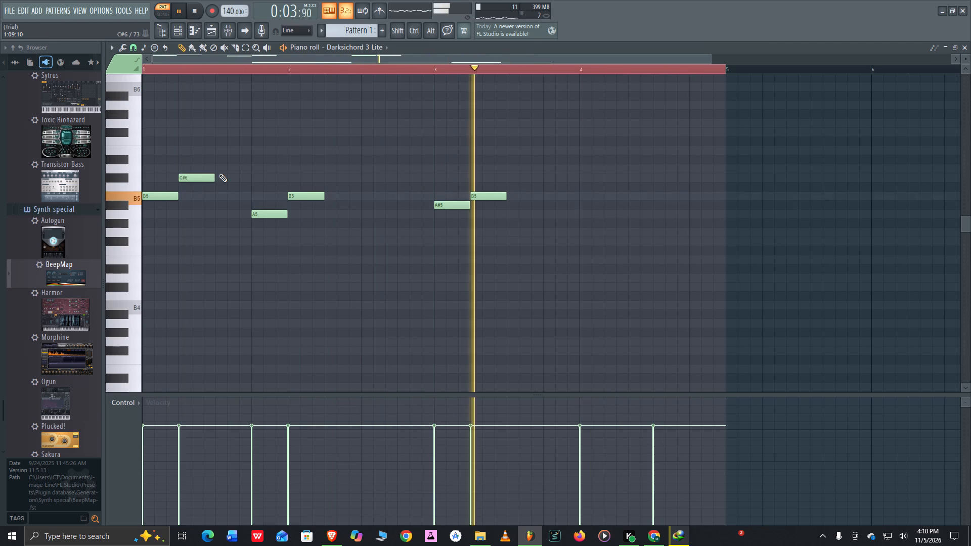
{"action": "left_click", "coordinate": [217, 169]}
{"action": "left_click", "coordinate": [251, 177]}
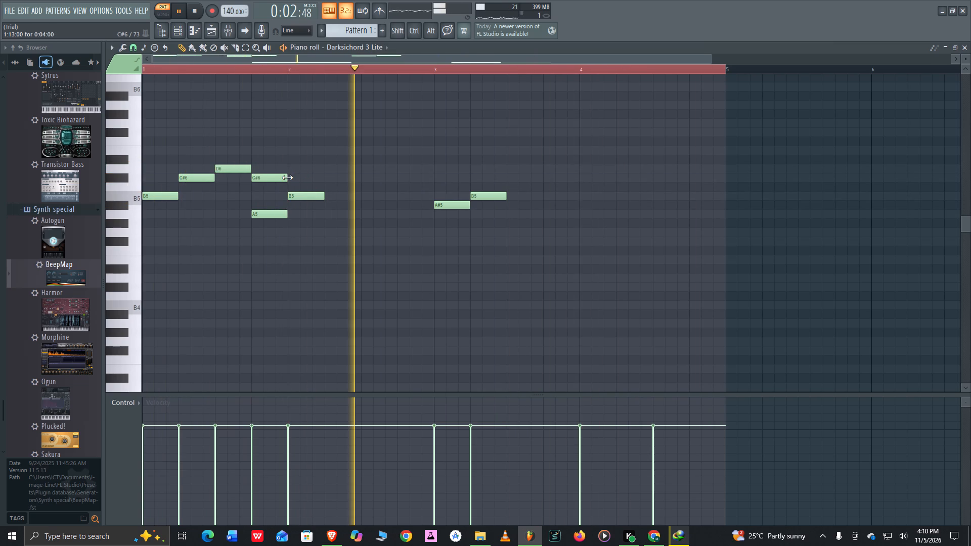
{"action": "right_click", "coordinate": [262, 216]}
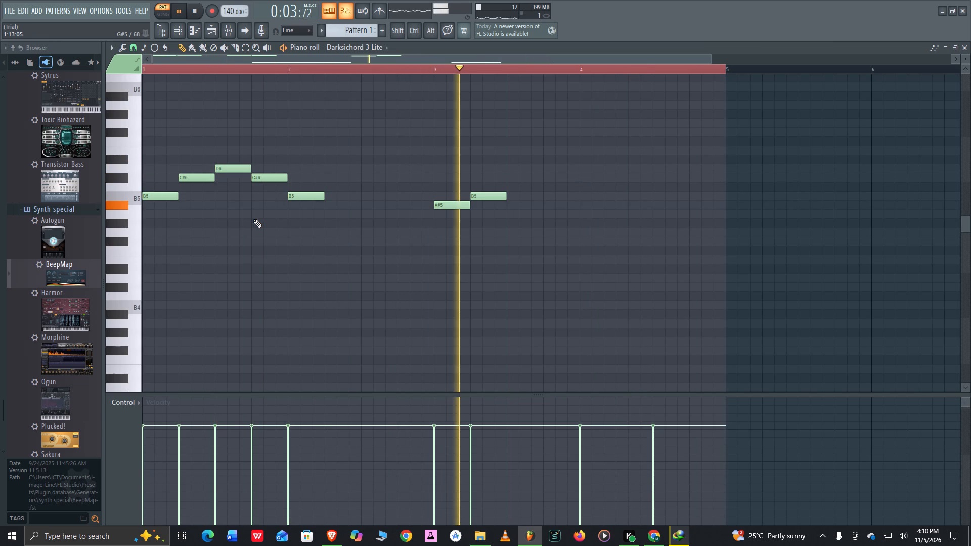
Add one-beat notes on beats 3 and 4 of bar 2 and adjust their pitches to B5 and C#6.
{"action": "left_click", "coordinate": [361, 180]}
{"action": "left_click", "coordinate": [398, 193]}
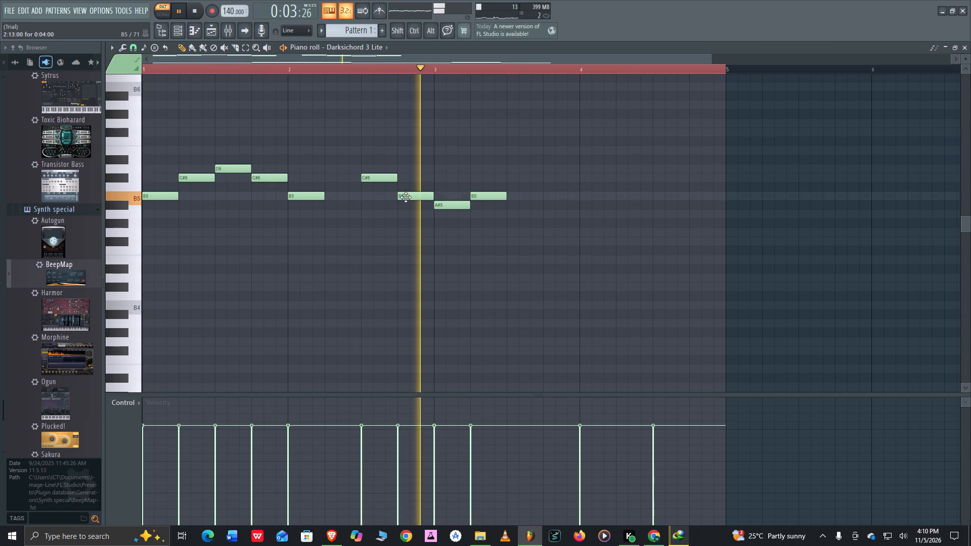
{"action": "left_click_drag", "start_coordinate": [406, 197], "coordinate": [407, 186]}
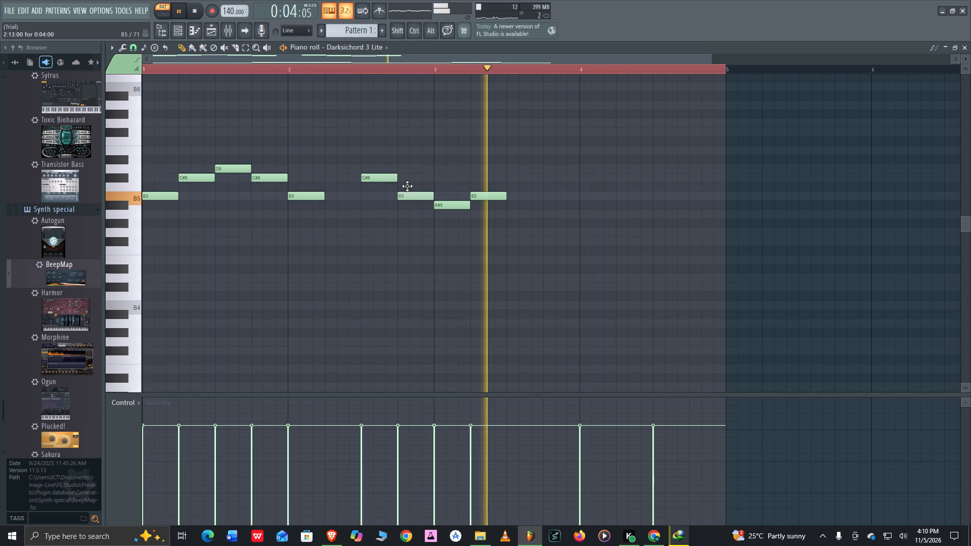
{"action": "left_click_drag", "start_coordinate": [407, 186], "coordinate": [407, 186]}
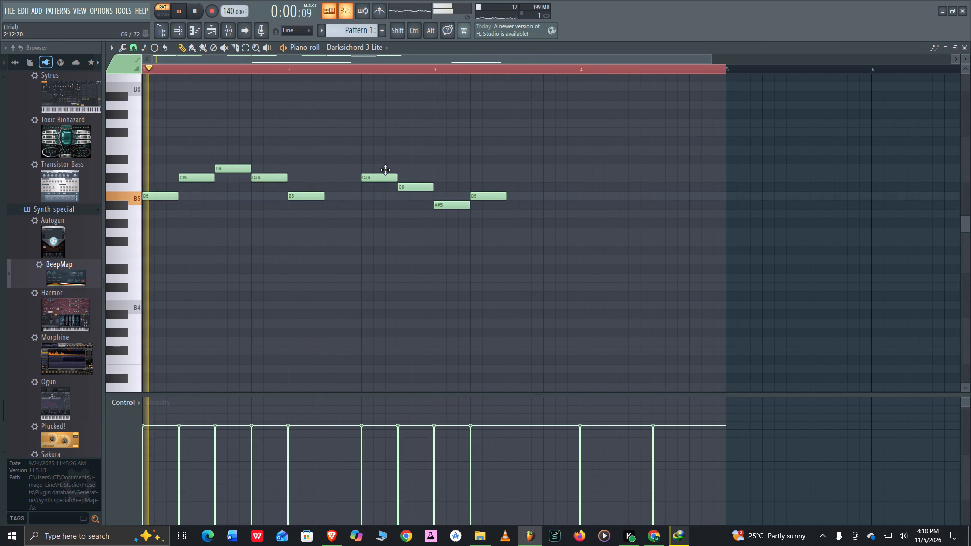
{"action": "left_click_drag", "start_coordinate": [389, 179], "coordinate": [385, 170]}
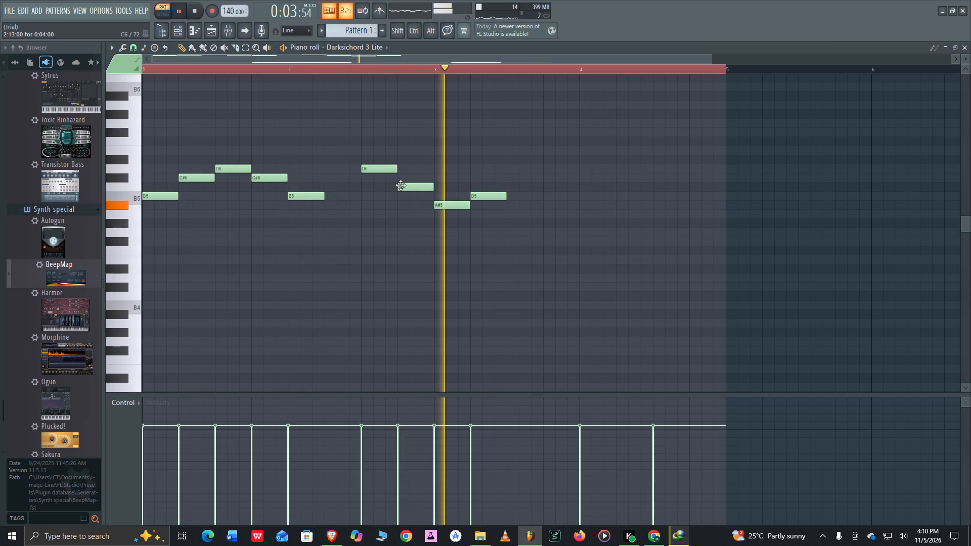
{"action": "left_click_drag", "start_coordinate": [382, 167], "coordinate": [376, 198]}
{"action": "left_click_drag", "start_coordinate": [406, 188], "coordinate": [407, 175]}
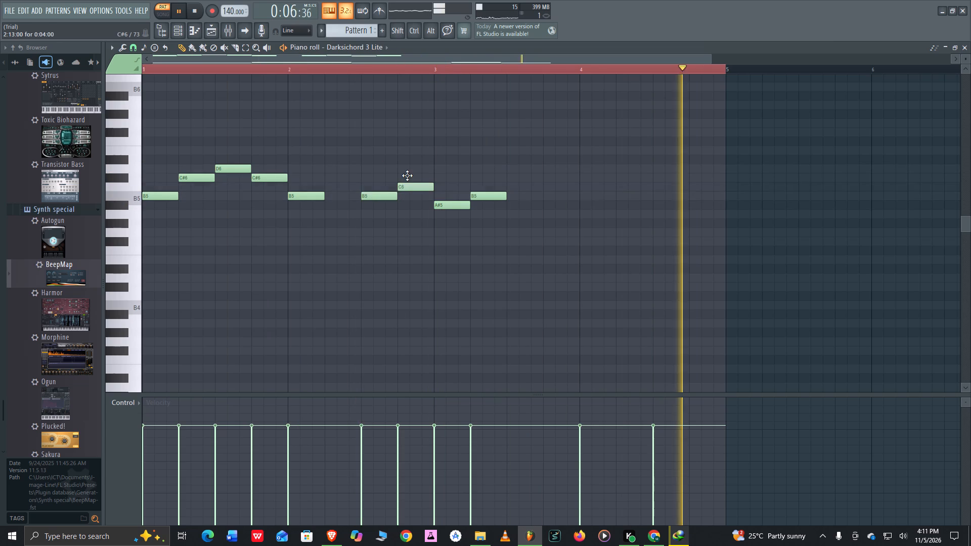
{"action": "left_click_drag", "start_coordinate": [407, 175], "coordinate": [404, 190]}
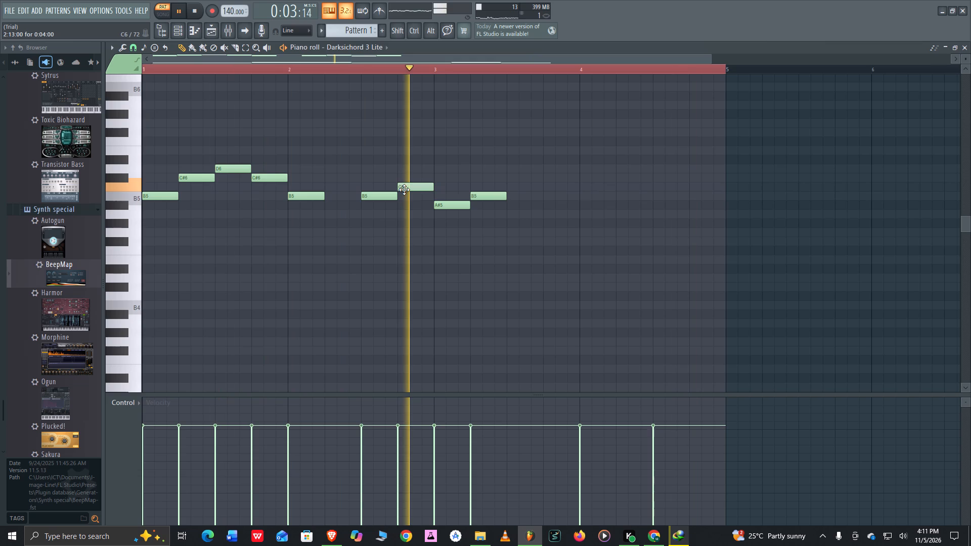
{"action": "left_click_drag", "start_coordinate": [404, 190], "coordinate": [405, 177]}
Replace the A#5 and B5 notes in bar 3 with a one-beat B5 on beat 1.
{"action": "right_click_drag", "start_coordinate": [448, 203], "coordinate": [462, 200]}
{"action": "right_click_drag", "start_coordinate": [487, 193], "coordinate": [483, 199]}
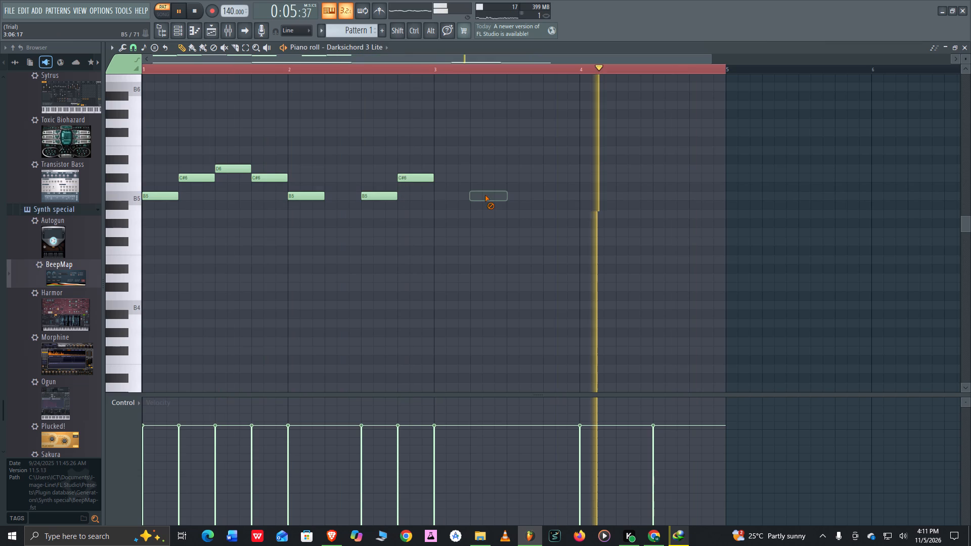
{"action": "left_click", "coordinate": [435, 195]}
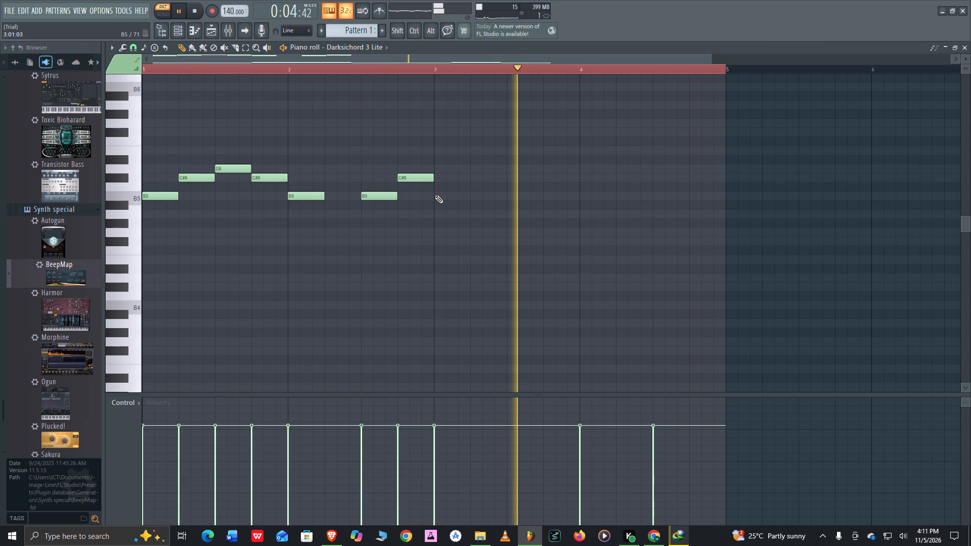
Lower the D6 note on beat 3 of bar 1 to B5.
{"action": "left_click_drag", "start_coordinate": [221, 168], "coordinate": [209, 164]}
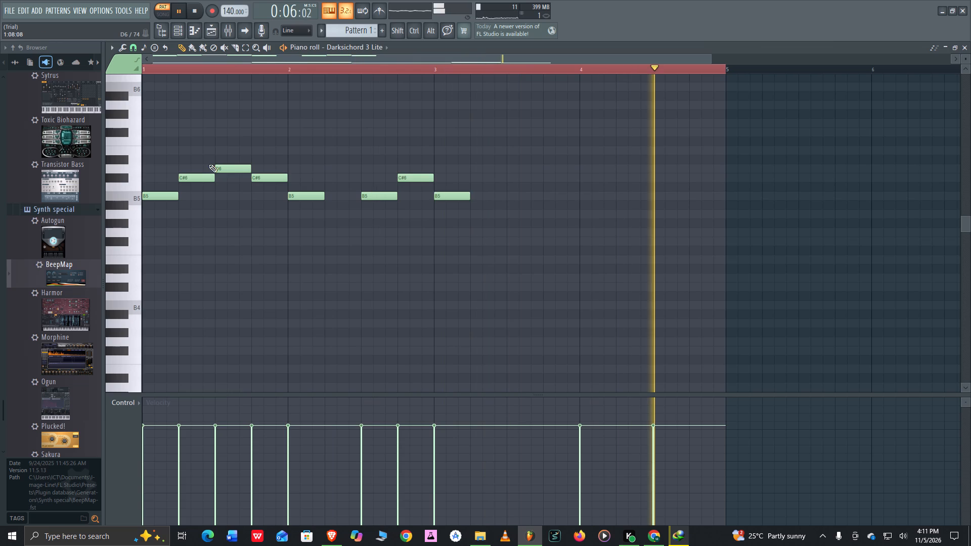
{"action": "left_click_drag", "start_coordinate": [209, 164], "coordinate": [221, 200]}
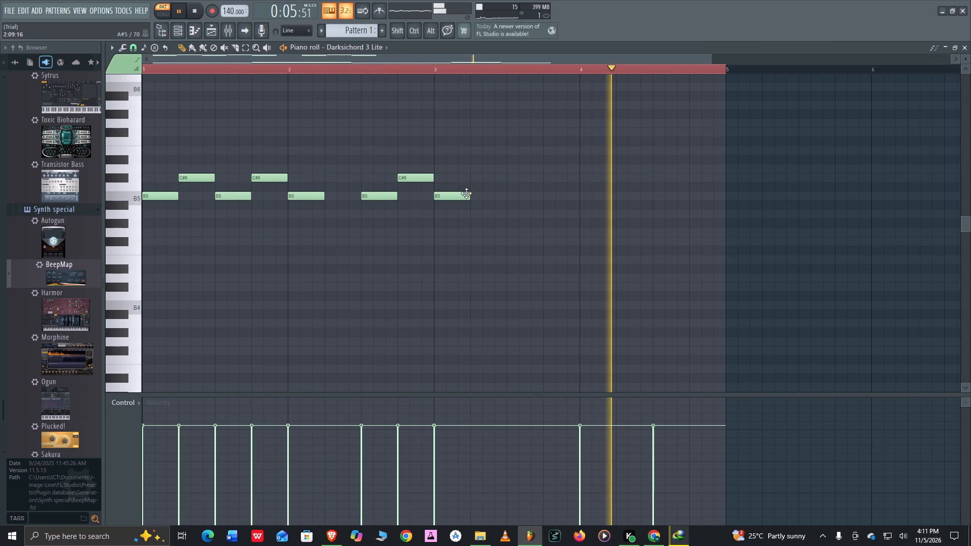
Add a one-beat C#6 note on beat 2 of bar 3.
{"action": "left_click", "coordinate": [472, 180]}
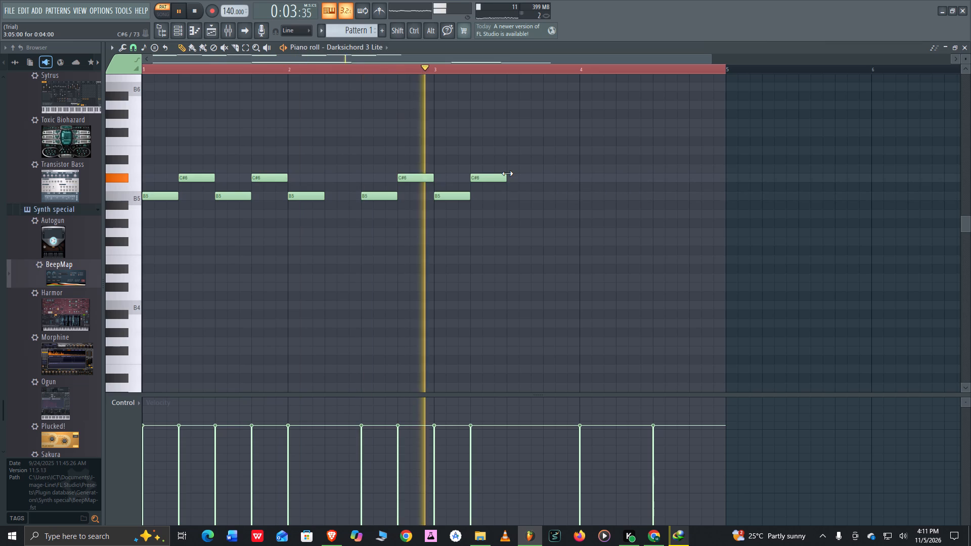
Delete all the Darksichord 3 Lite notes in bars 1 to 3, clearing the melody.
{"action": "right_click_drag", "start_coordinate": [503, 176], "coordinate": [388, 192]}
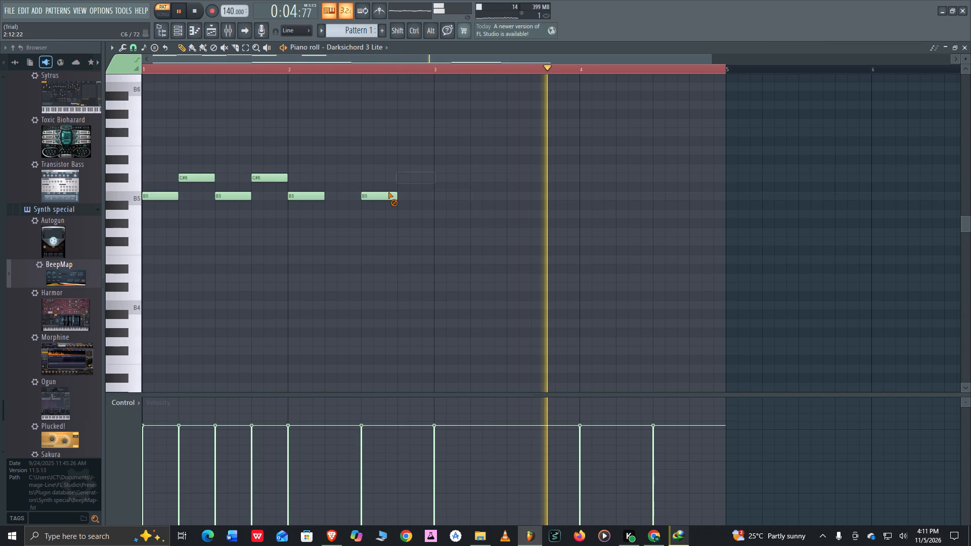
{"action": "right_click_drag", "start_coordinate": [388, 192], "coordinate": [152, 202]}
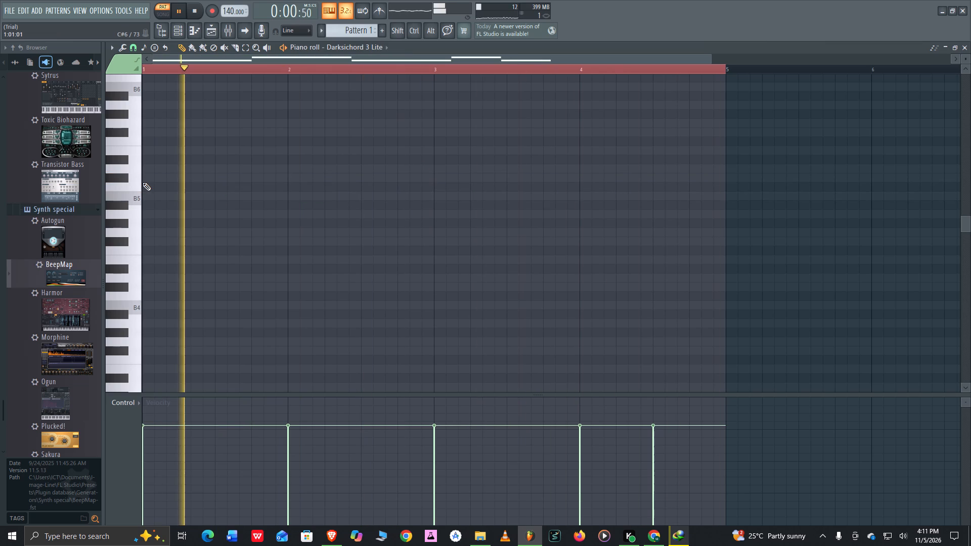
Audition pitches around B5 and A5 on the piano keyboard, and add a one-beat A5 on beat 1 of each of bars 1 to 4.
{"action": "left_click", "coordinate": [135, 196]}
{"action": "left_click", "coordinate": [135, 196]}
{"action": "left_click", "coordinate": [137, 196]}
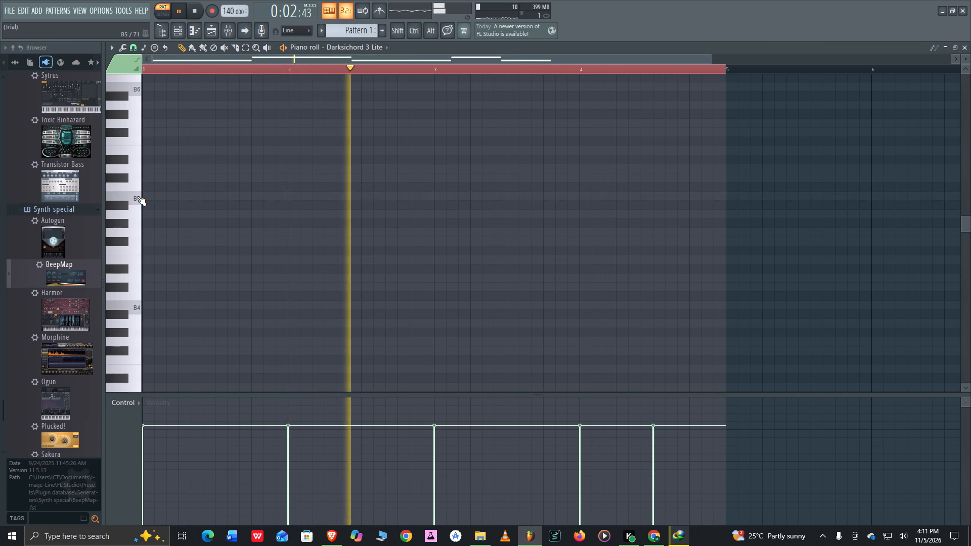
{"action": "left_click", "coordinate": [138, 179]}
{"action": "left_click", "coordinate": [136, 216]}
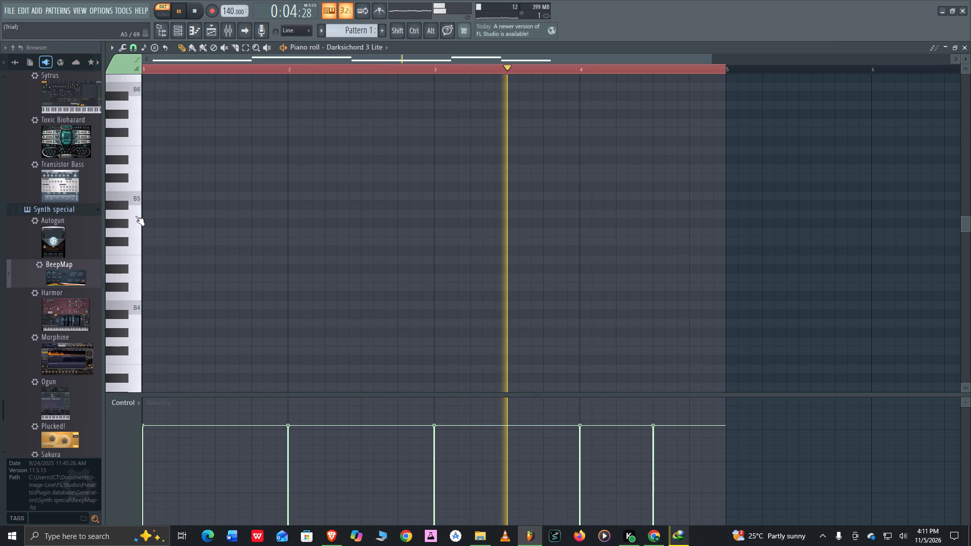
{"action": "left_click", "coordinate": [136, 216]}
{"action": "left_click", "coordinate": [145, 216]}
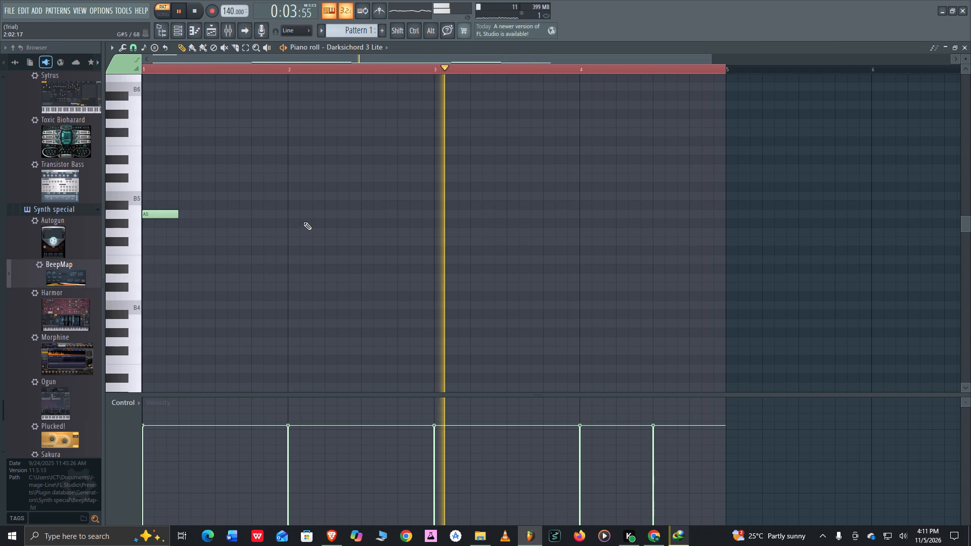
{"action": "left_click", "coordinate": [289, 215]}
{"action": "left_click", "coordinate": [434, 216]}
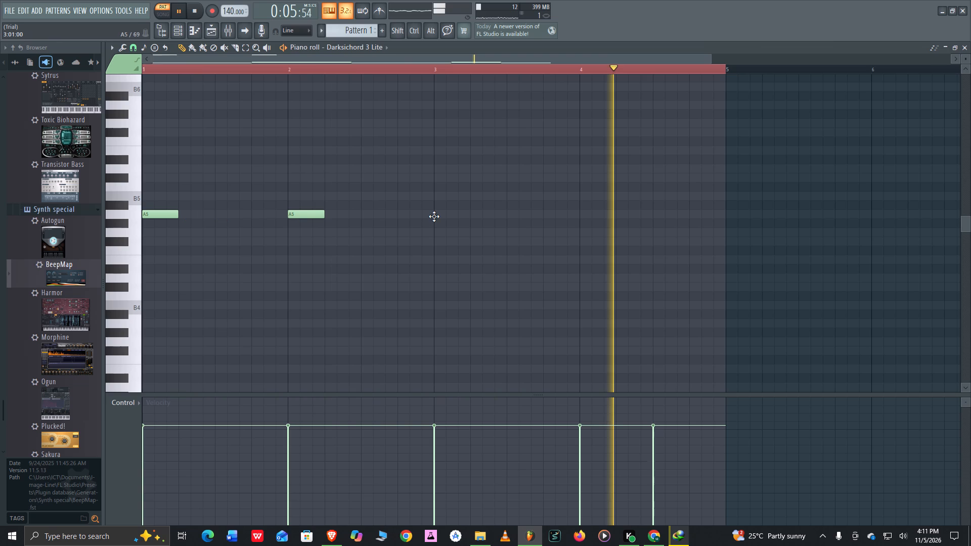
{"action": "left_click", "coordinate": [581, 215]}
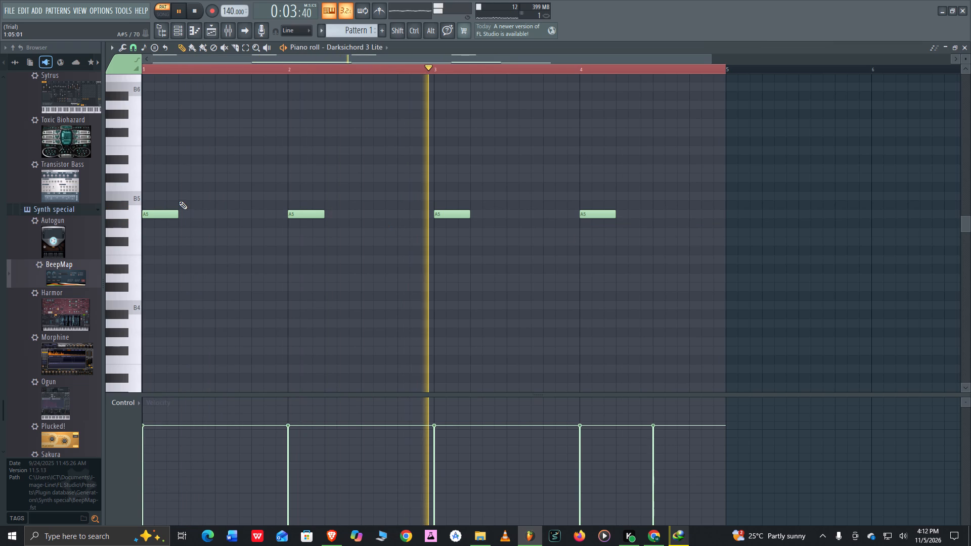
Add one-beat B5 notes on beats 2 and 3 of bar 1, removing the misplaced B5.
{"action": "left_click", "coordinate": [154, 197]}
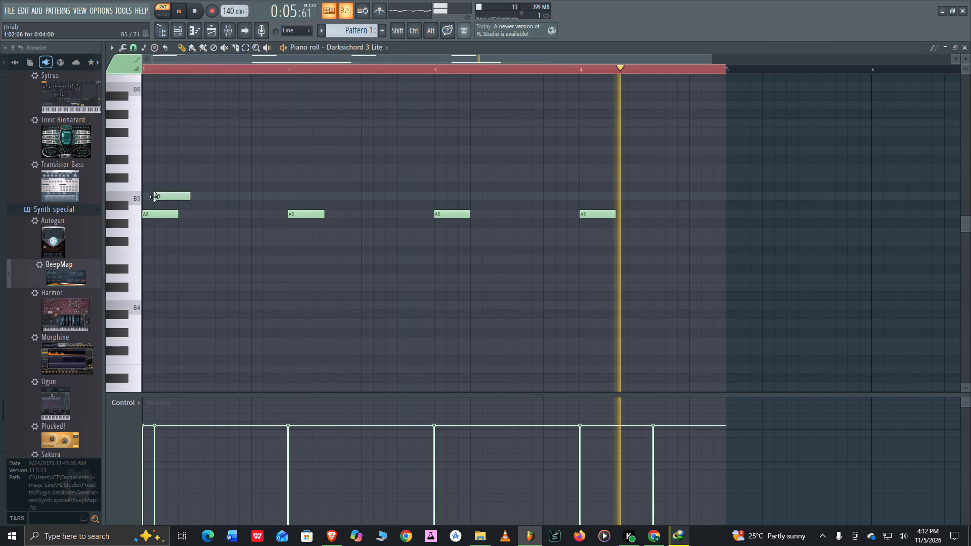
{"action": "right_click", "coordinate": [184, 196]}
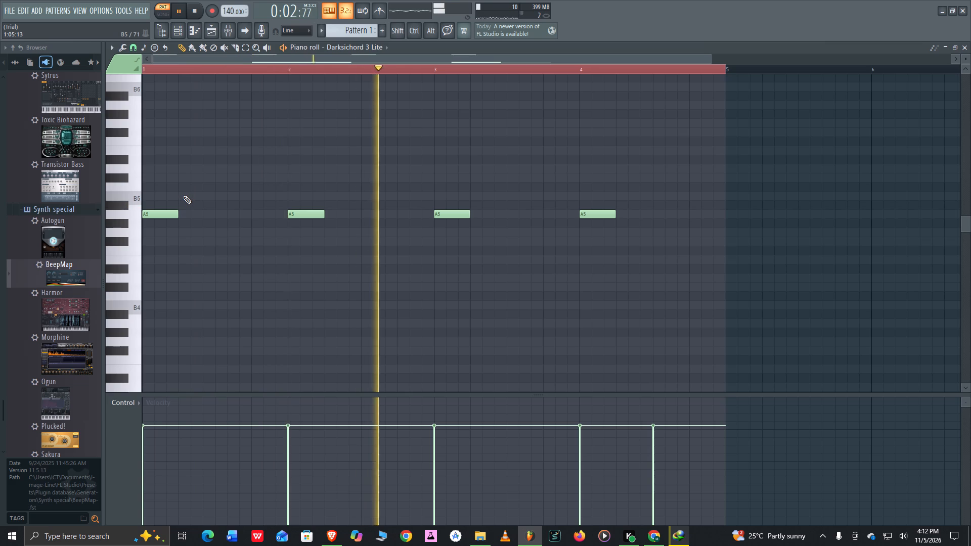
{"action": "left_click", "coordinate": [180, 196]}
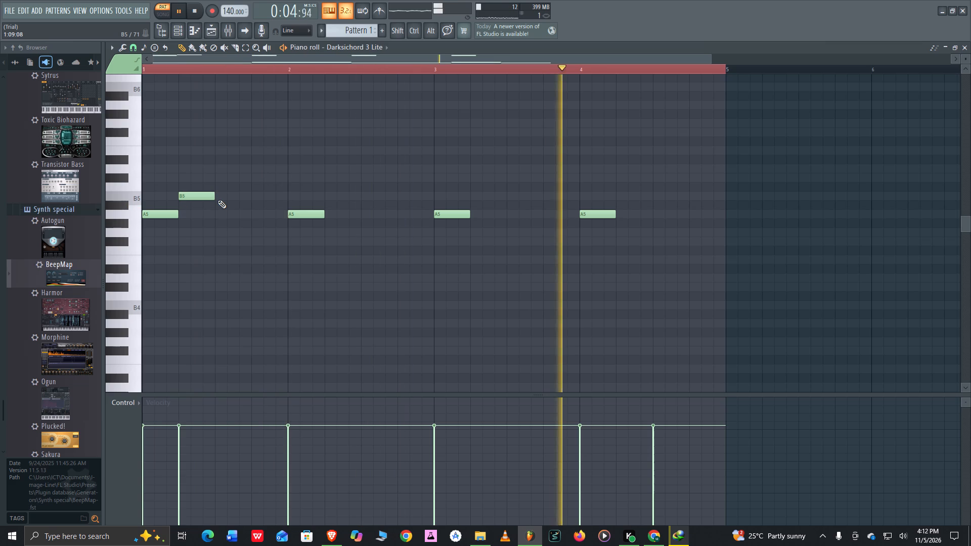
{"action": "left_click", "coordinate": [218, 196]}
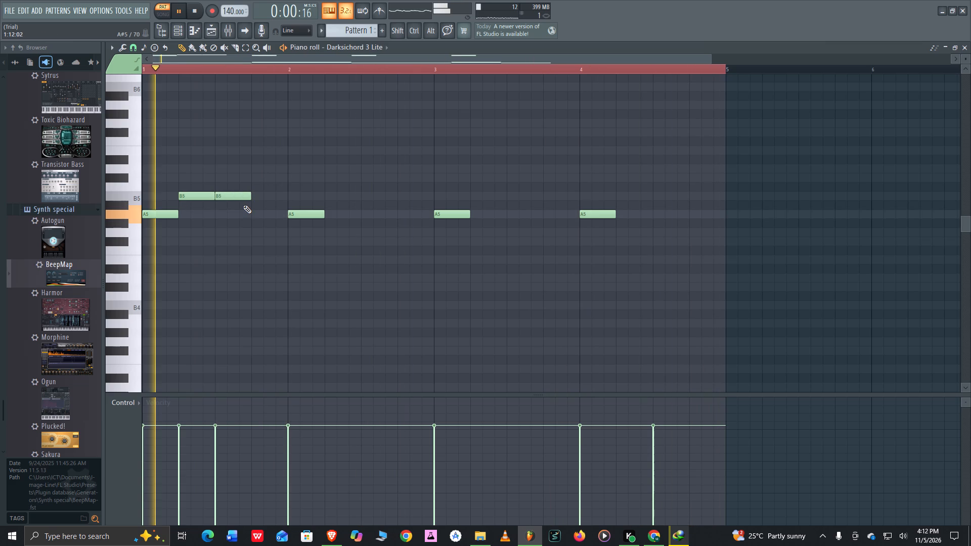
Delete the B5 note on beat 3 of bar 1.
{"action": "right_click", "coordinate": [232, 199]}
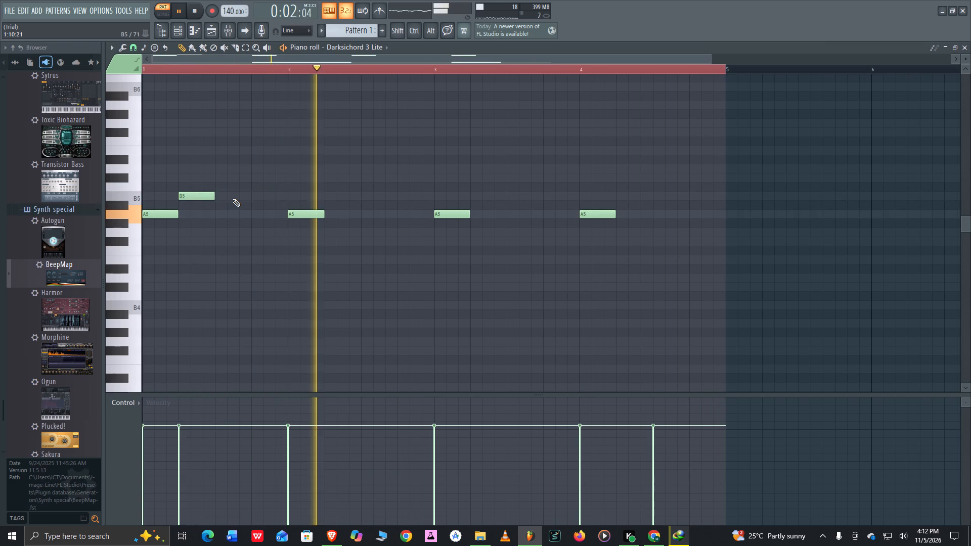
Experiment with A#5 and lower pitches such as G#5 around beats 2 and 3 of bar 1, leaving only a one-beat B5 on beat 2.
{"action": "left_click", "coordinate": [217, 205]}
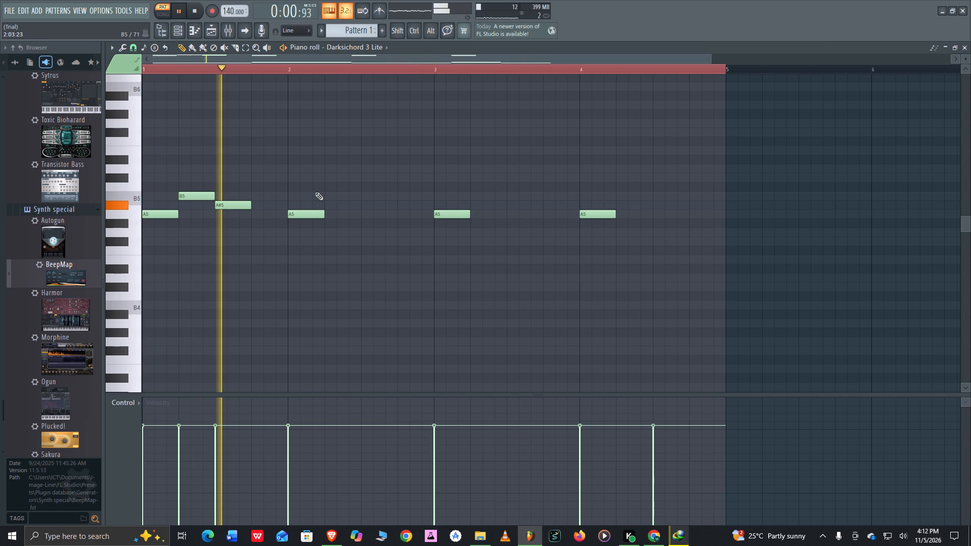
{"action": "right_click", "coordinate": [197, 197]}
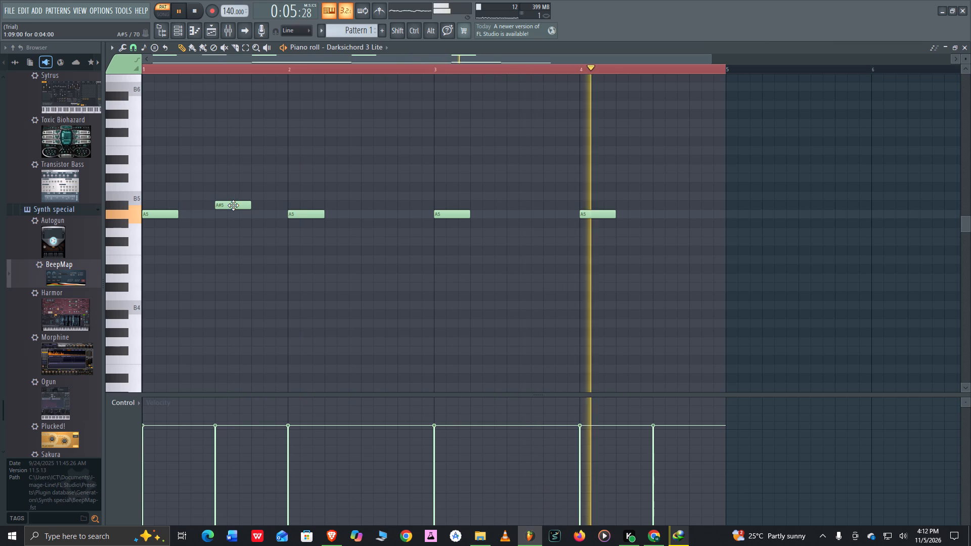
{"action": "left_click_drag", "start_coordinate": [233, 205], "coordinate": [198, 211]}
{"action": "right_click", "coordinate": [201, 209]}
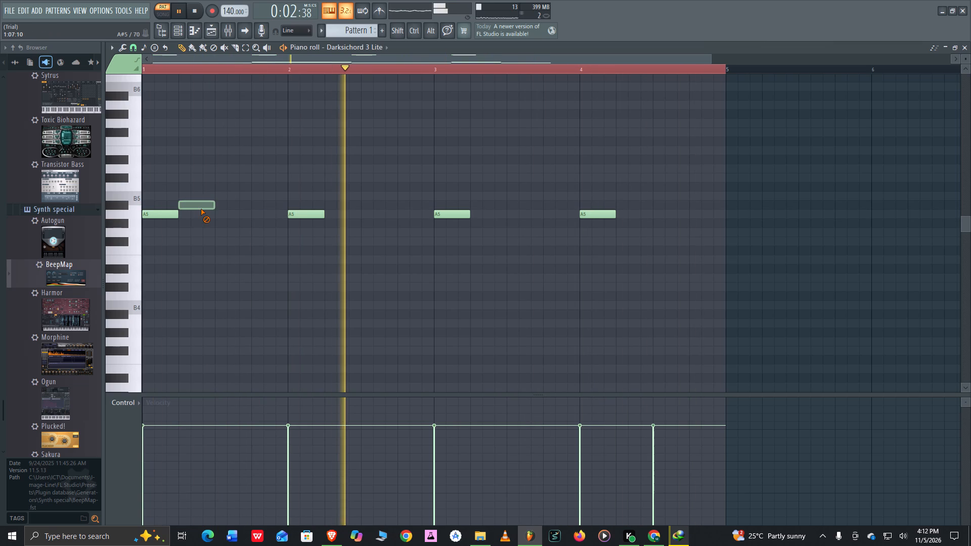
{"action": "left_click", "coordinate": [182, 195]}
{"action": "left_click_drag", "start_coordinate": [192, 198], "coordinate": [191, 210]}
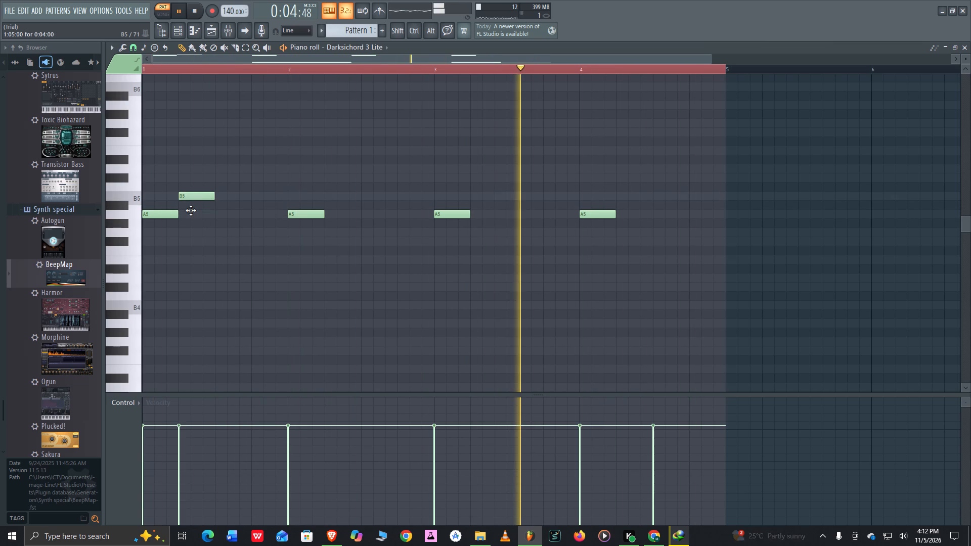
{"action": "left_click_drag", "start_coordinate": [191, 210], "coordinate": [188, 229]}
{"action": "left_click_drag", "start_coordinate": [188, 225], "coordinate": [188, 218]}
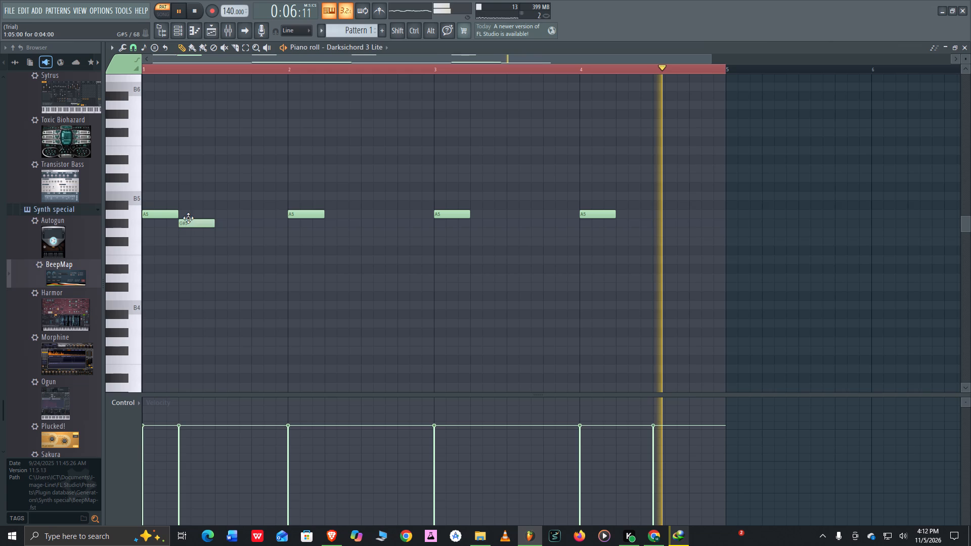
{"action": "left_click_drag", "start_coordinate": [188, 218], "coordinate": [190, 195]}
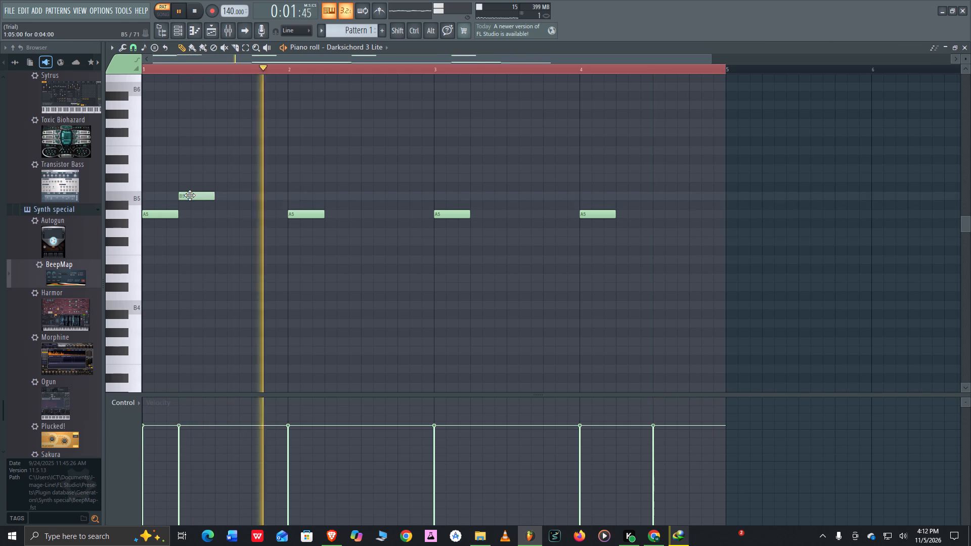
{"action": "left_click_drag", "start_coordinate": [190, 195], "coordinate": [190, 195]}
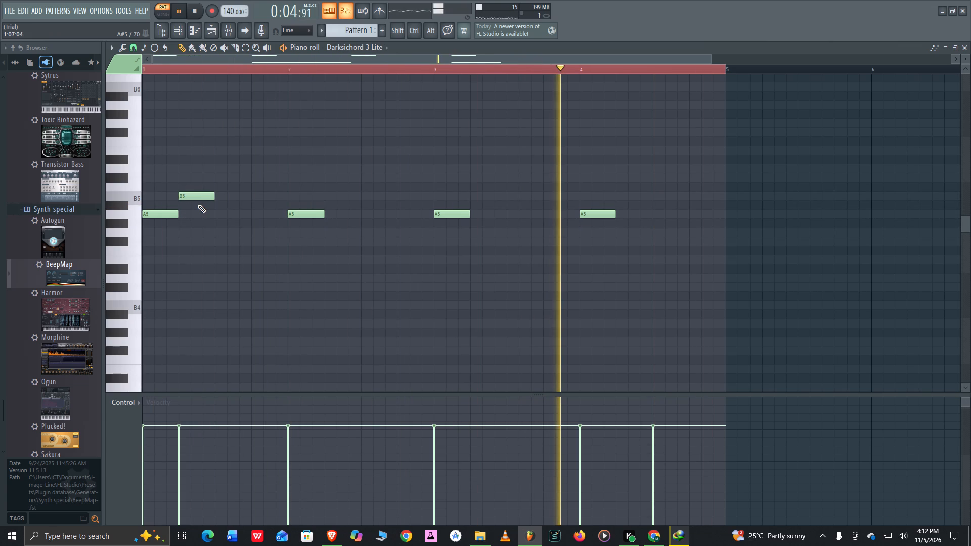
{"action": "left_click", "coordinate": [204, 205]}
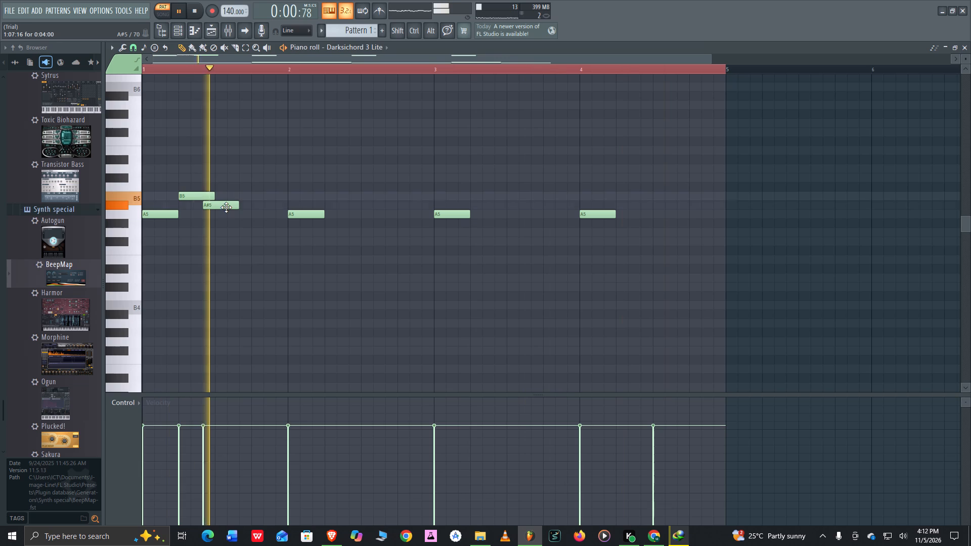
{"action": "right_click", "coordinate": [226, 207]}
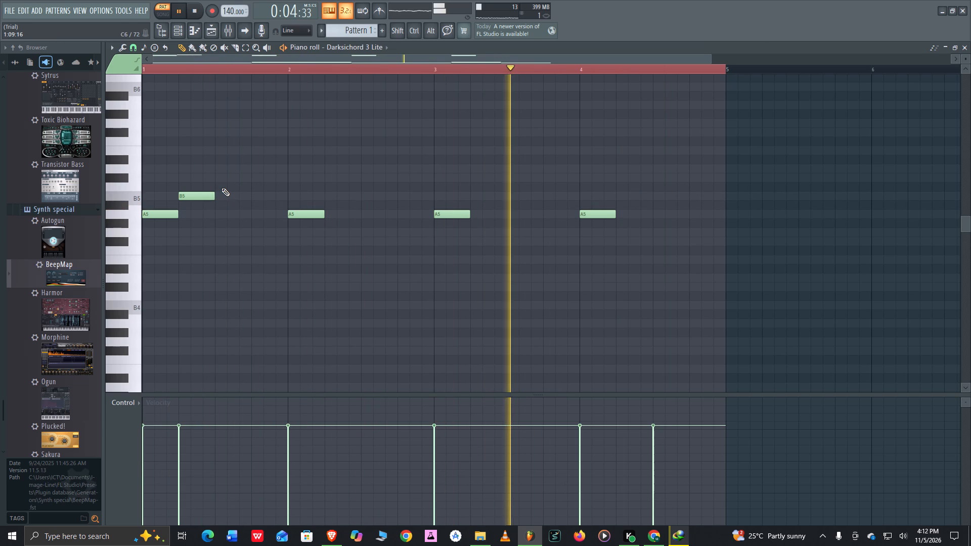
Complete bar 1 with a one-beat B5 on beat 4 and a one-beat G5 on beat 3.
{"action": "left_click", "coordinate": [251, 195]}
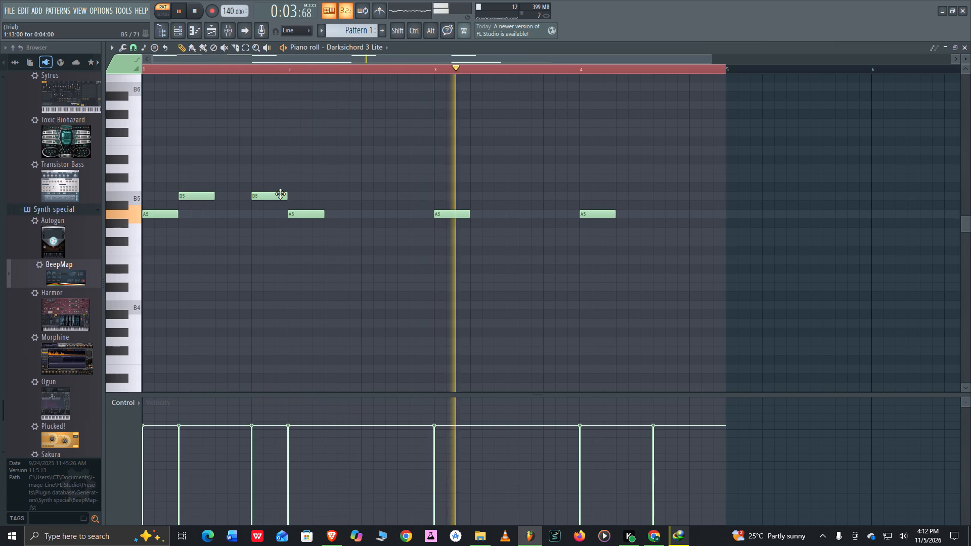
{"action": "left_click", "coordinate": [215, 232]}
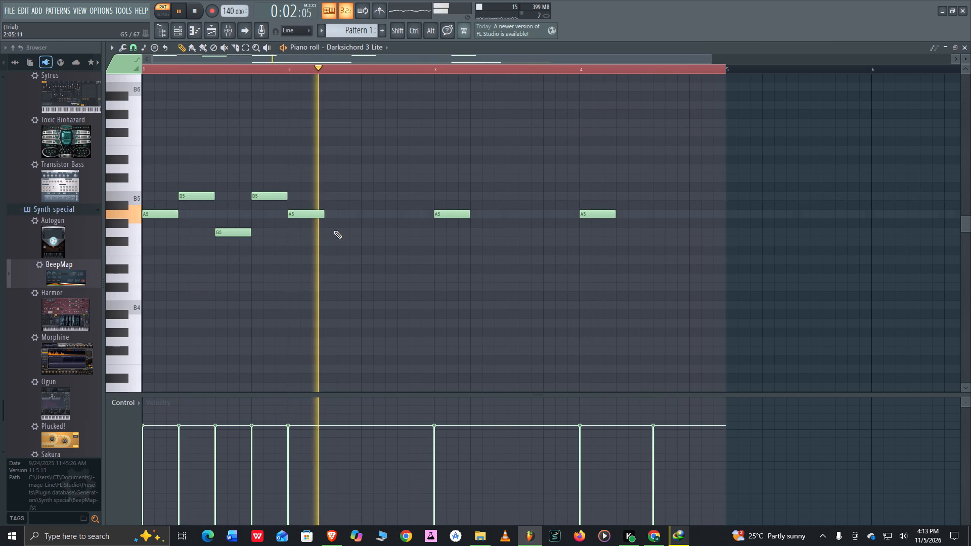
Fill bar 2 with one-beat notes: B5 on beat 2, G5 on beat 3 and B5 on beat 4.
{"action": "left_click", "coordinate": [358, 234]}
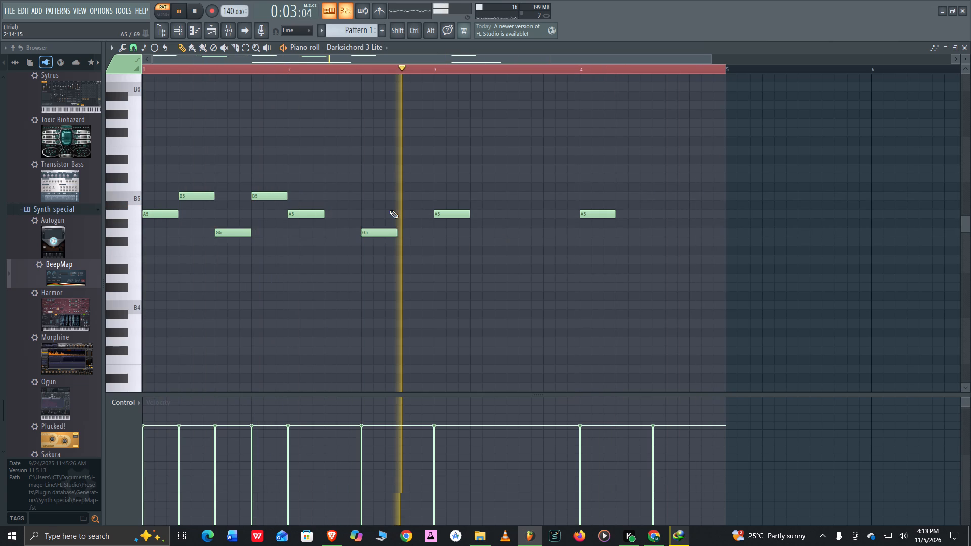
{"action": "left_click", "coordinate": [326, 199]}
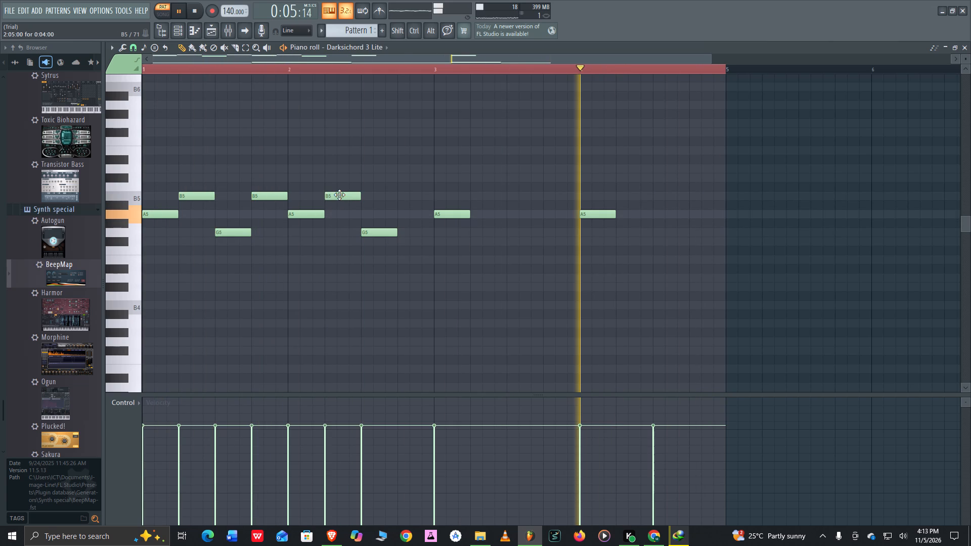
{"action": "left_click", "coordinate": [338, 195]}
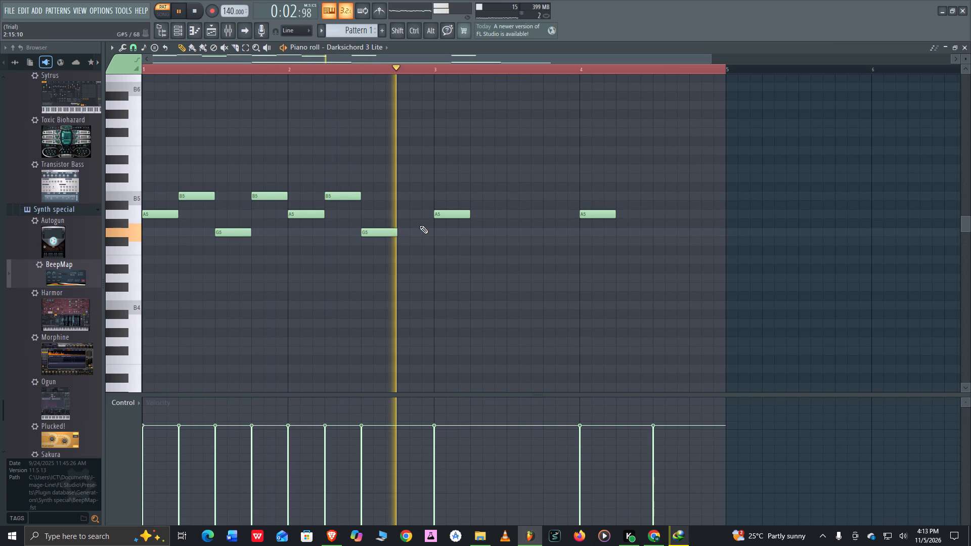
{"action": "left_click", "coordinate": [394, 199]}
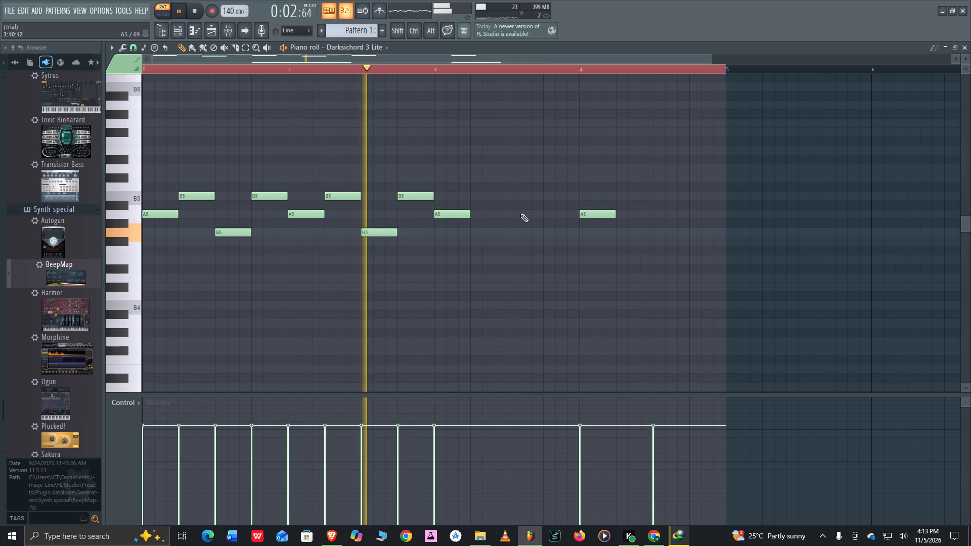
Add a one-beat B5 on beat 2 and a one-beat G5 on beat 3 of bar 3.
{"action": "left_click", "coordinate": [474, 234]}
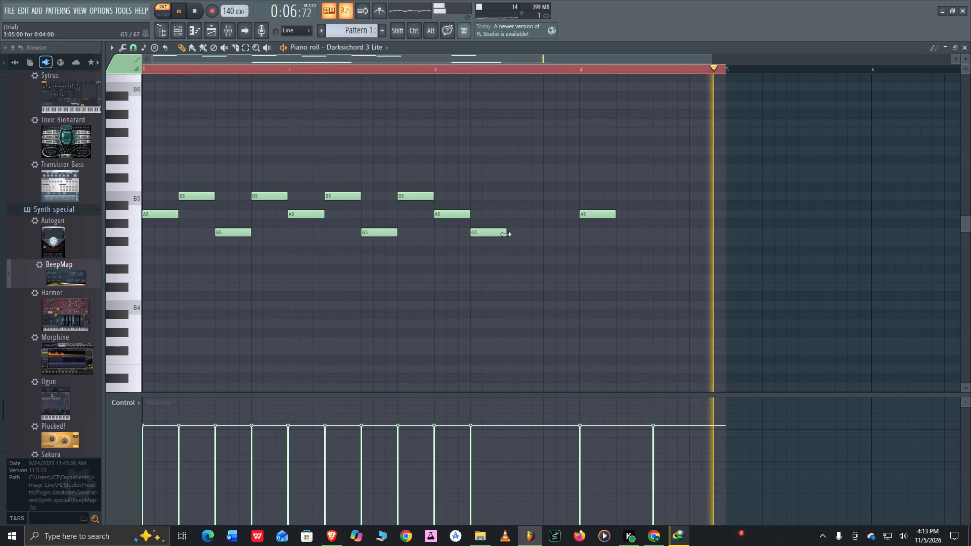
{"action": "left_click_drag", "start_coordinate": [494, 233], "coordinate": [494, 196]}
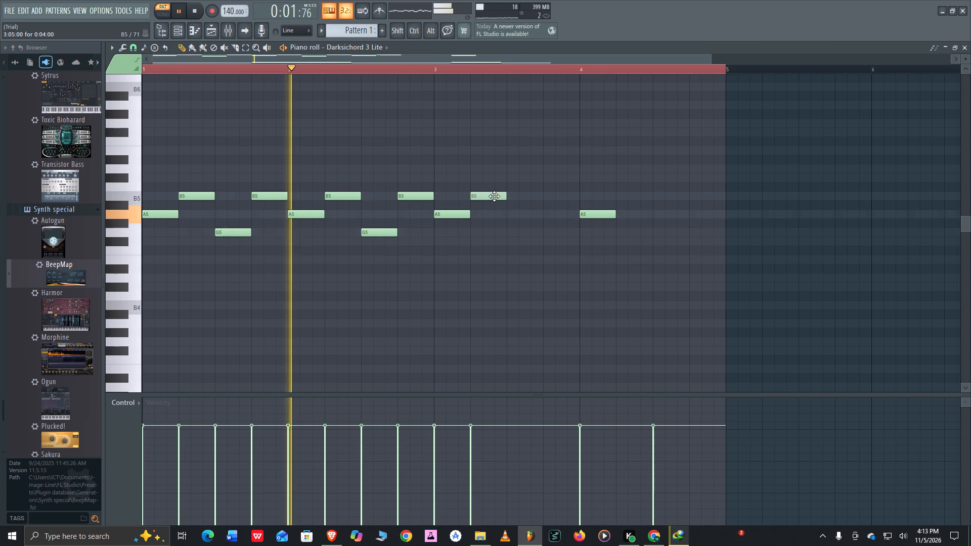
{"action": "left_click_drag", "start_coordinate": [494, 196], "coordinate": [495, 196]}
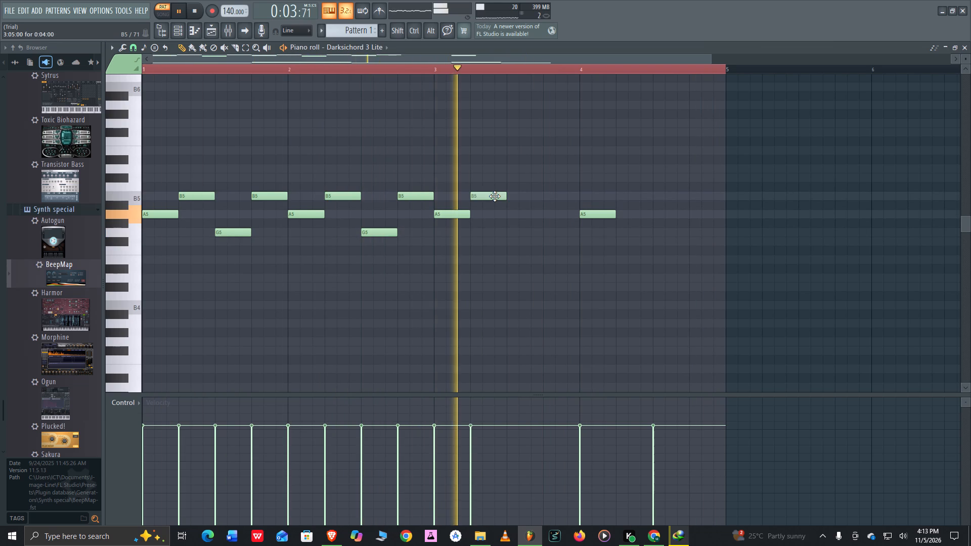
{"action": "left_click", "coordinate": [508, 232]}
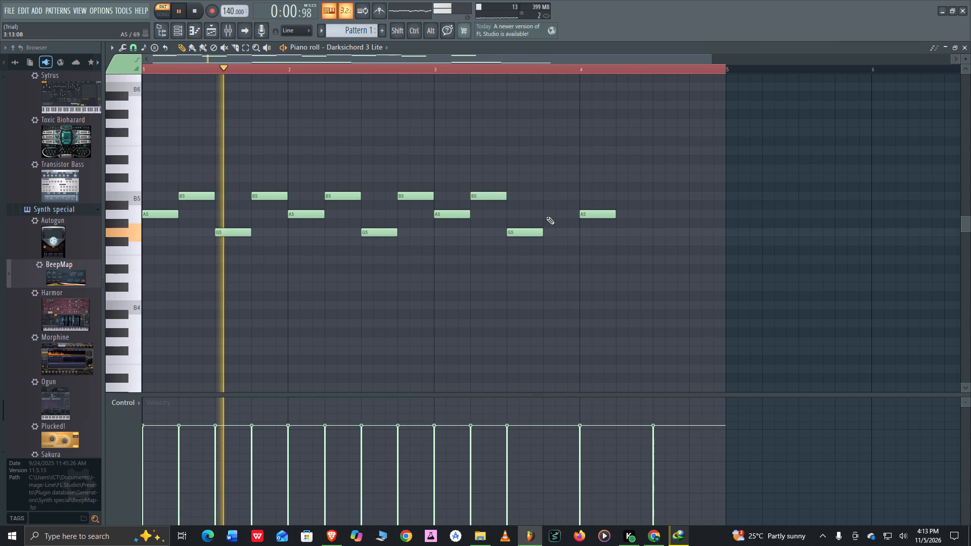
Add a one-beat note on beat 4 of bar 3, audition it between G#5 and C#6, and set it to B5.
{"action": "left_click", "coordinate": [546, 216]}
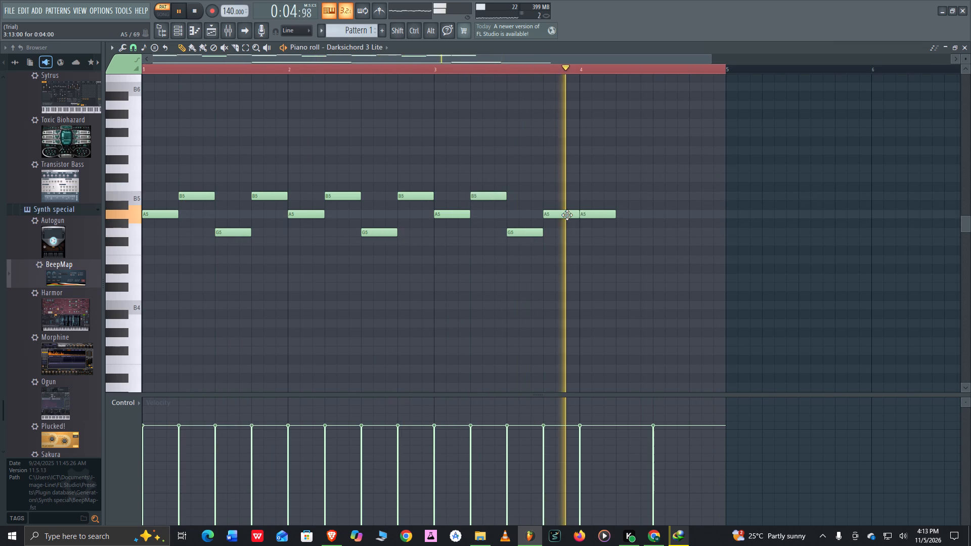
{"action": "left_click_drag", "start_coordinate": [567, 215], "coordinate": [568, 206]}
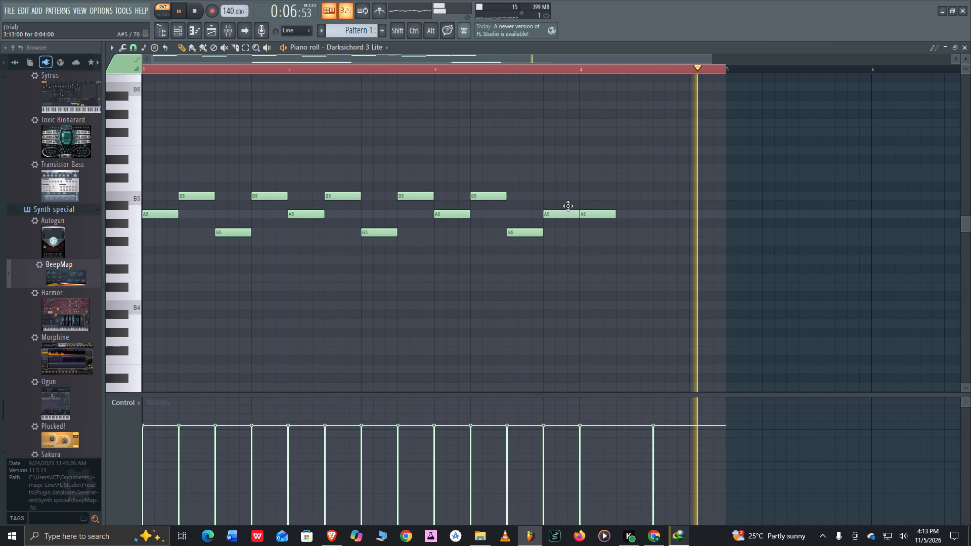
{"action": "left_click_drag", "start_coordinate": [568, 206], "coordinate": [568, 221]}
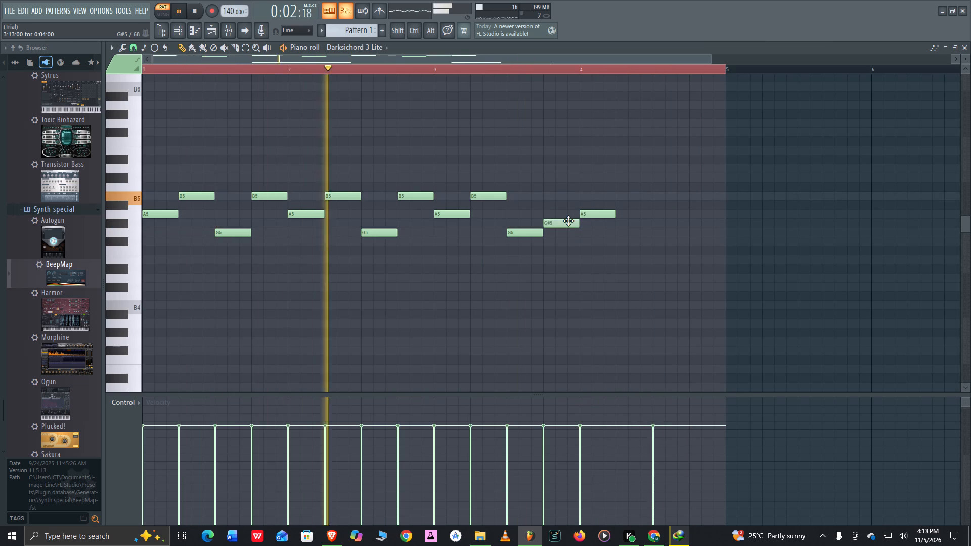
{"action": "left_click_drag", "start_coordinate": [568, 221], "coordinate": [568, 221]}
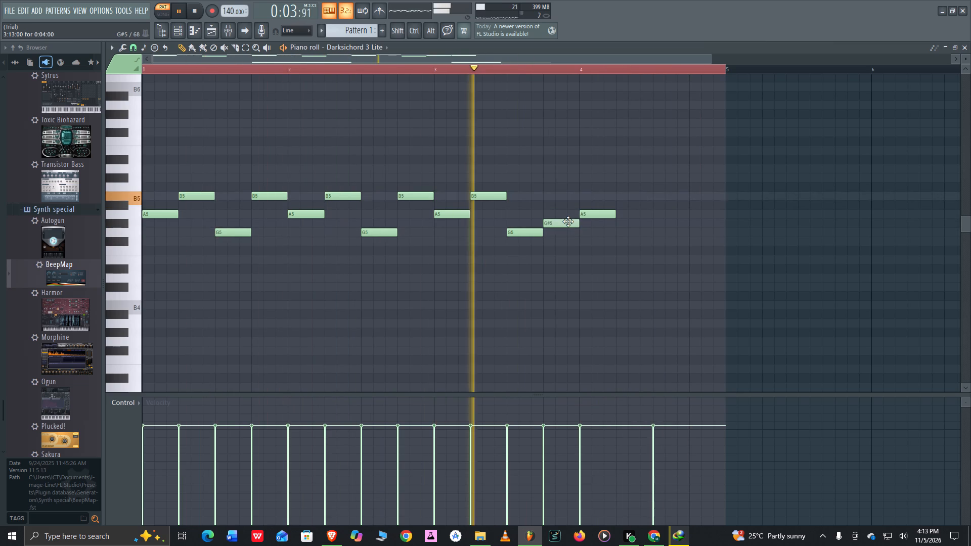
{"action": "left_click_drag", "start_coordinate": [568, 221], "coordinate": [571, 202]}
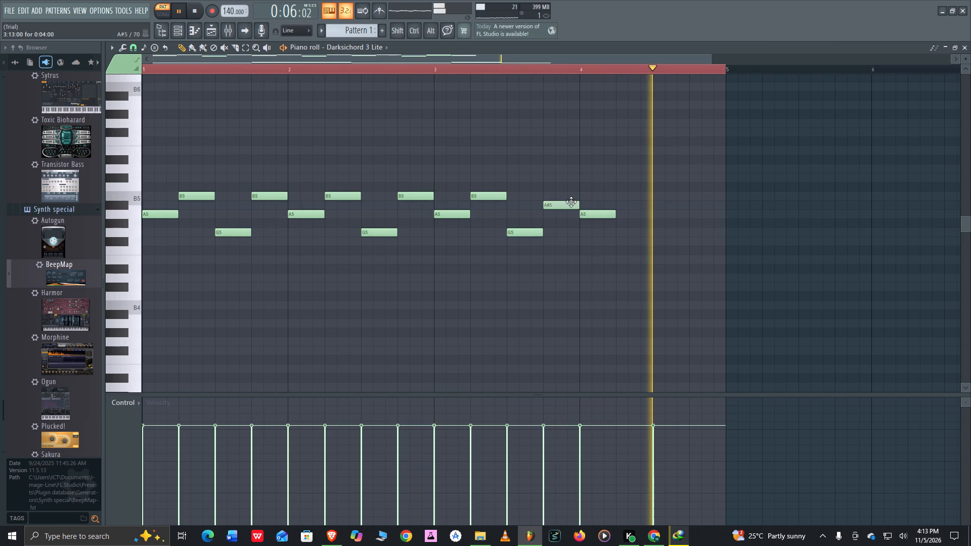
{"action": "left_click_drag", "start_coordinate": [571, 202], "coordinate": [568, 177]}
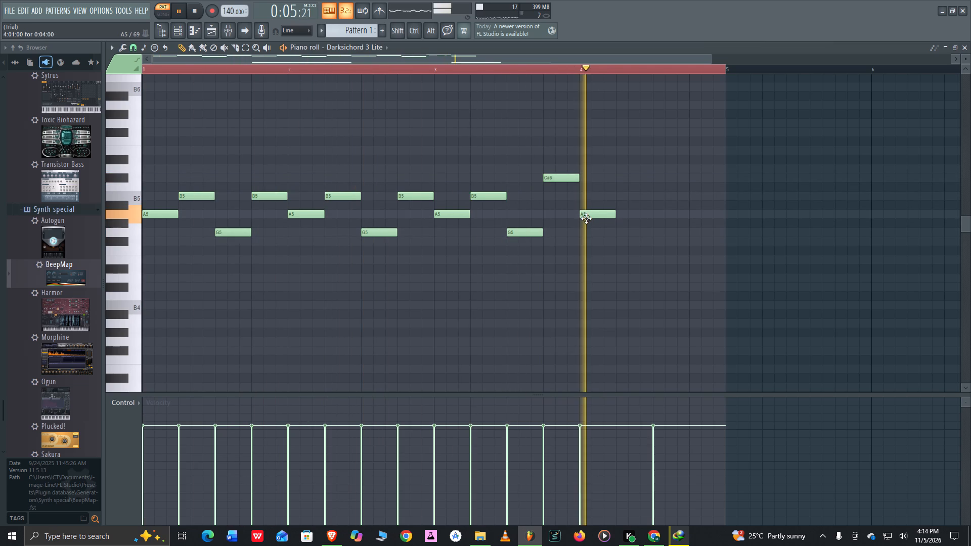
{"action": "left_click_drag", "start_coordinate": [563, 180], "coordinate": [562, 191]}
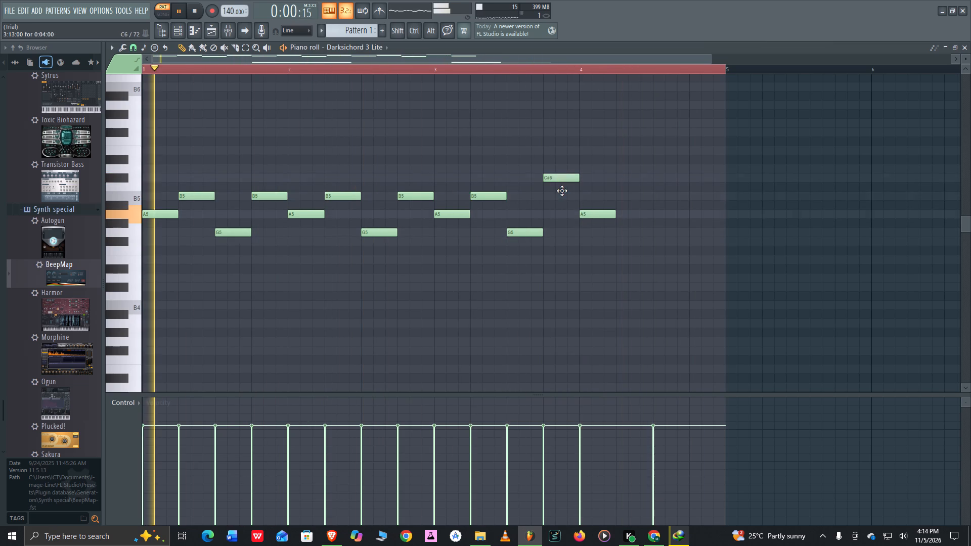
{"action": "left_click_drag", "start_coordinate": [562, 191], "coordinate": [561, 201]}
Fill bar 4 with one-beat notes: B5 on beat 2, G5 on beat 3 and A5 on beat 4.
{"action": "left_click", "coordinate": [619, 234]}
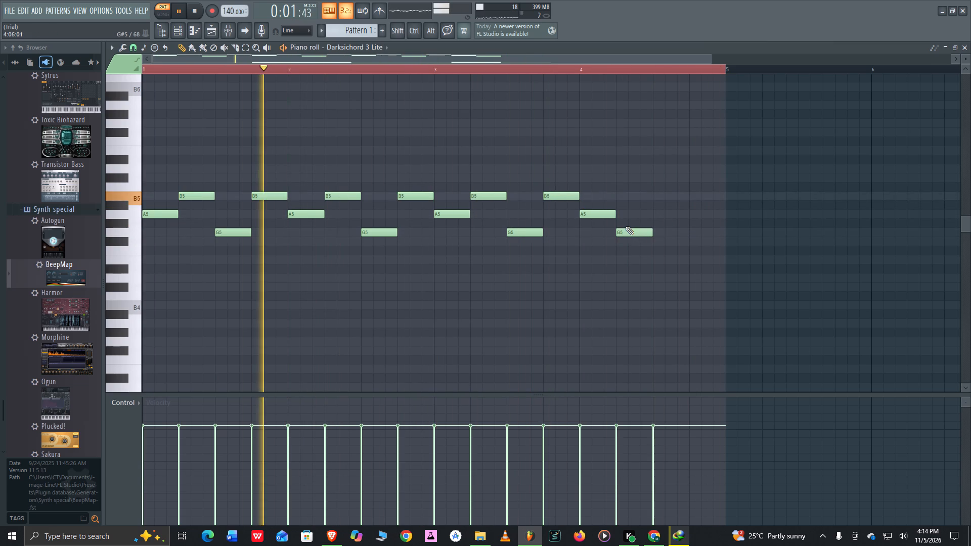
{"action": "left_click_drag", "start_coordinate": [626, 234], "coordinate": [627, 193]}
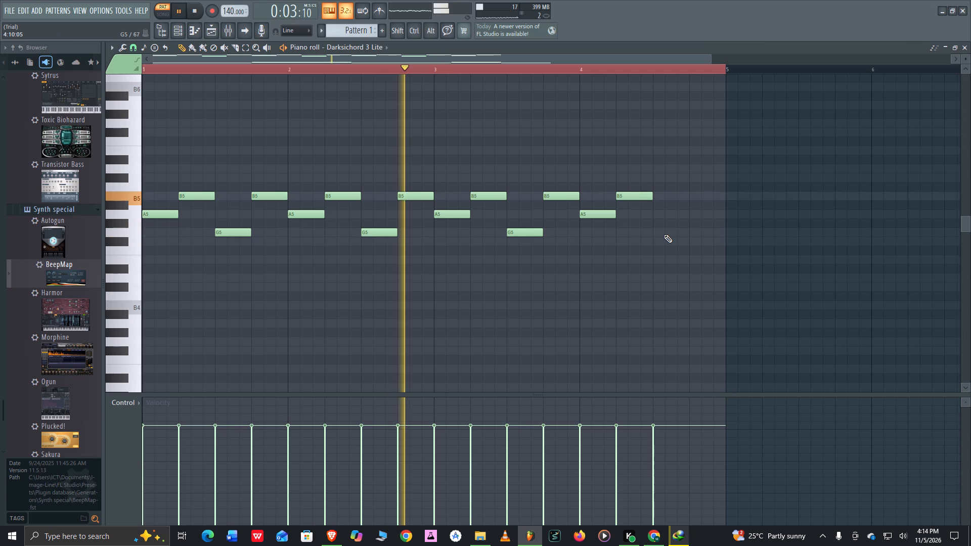
{"action": "left_click", "coordinate": [654, 232]}
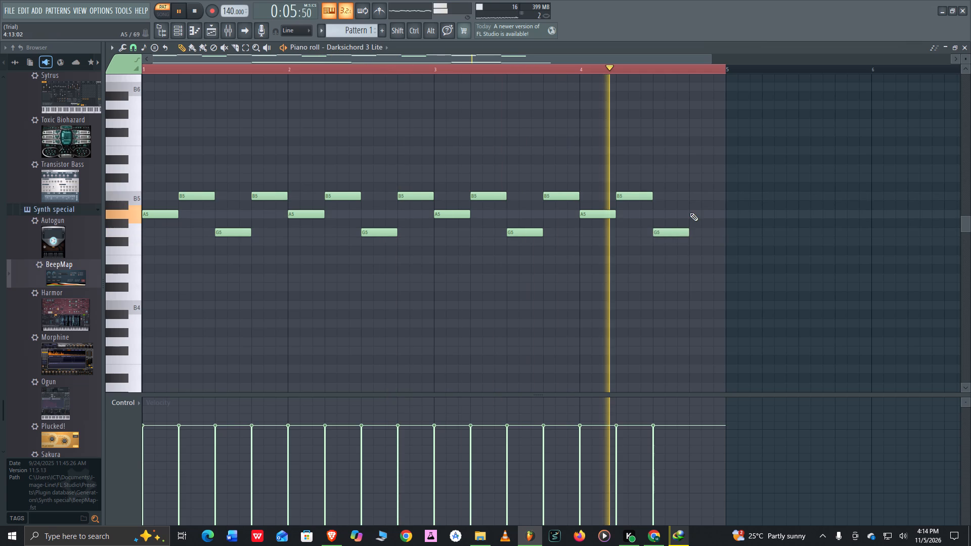
{"action": "left_click", "coordinate": [690, 213]}
{"action": "left_click", "coordinate": [698, 215]}
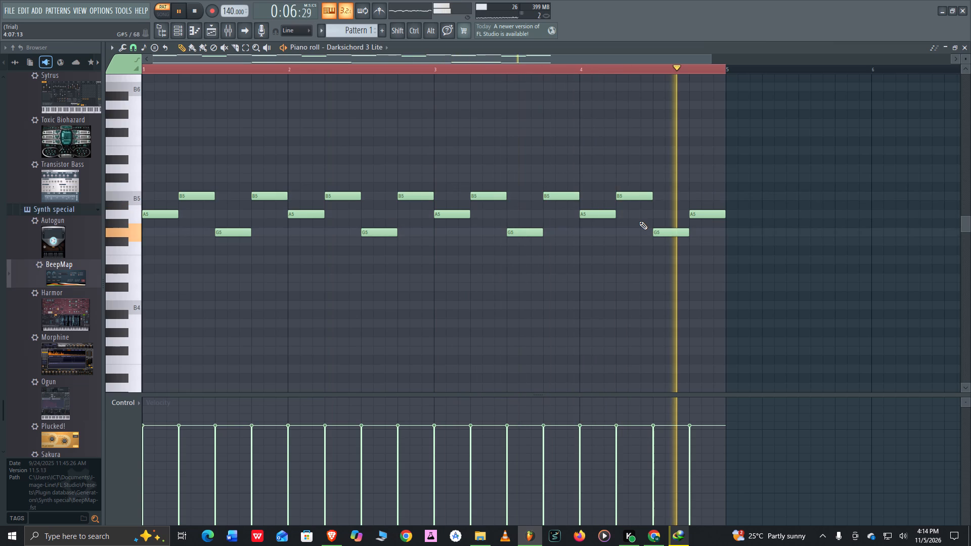
Rework the ending of bar 4 by moving its existing notes to C#6 on beat 2, B5 on beat 3 and G5 on beat 4.
{"action": "left_click_drag", "start_coordinate": [633, 196], "coordinate": [633, 184]}
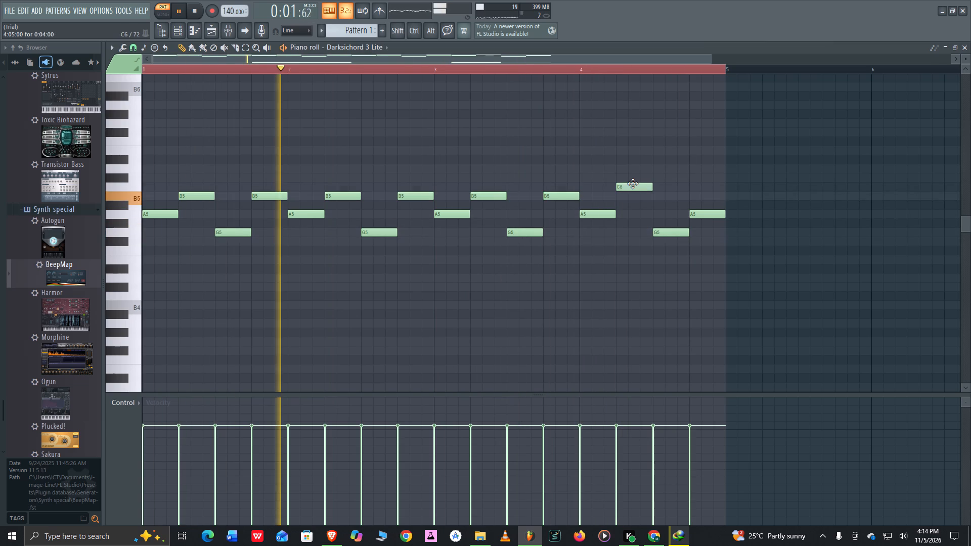
{"action": "left_click_drag", "start_coordinate": [633, 184], "coordinate": [635, 175]}
{"action": "left_click_drag", "start_coordinate": [695, 214], "coordinate": [661, 193]}
{"action": "left_click_drag", "start_coordinate": [666, 233], "coordinate": [666, 237]}
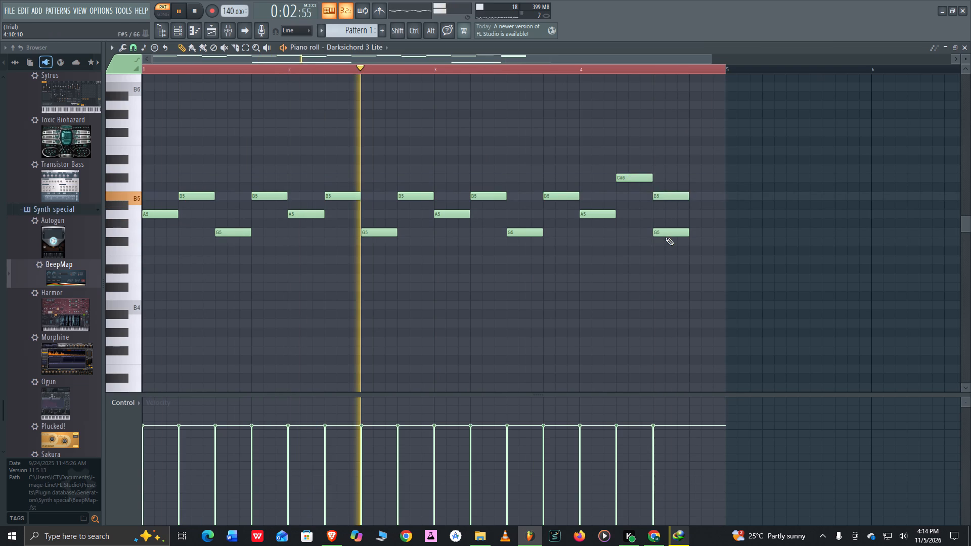
{"action": "left_click_drag", "start_coordinate": [666, 237], "coordinate": [703, 232]}
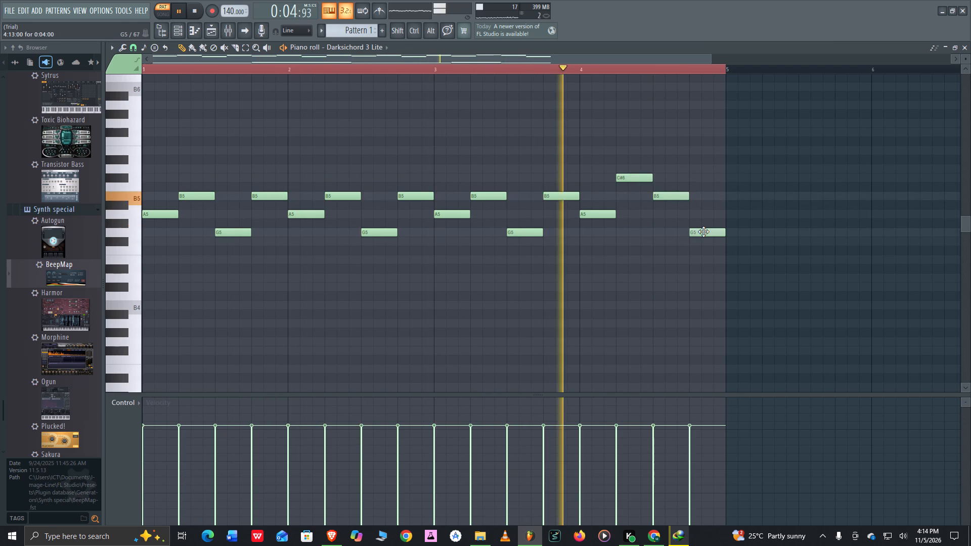
{"action": "left_click_drag", "start_coordinate": [703, 232], "coordinate": [702, 232]}
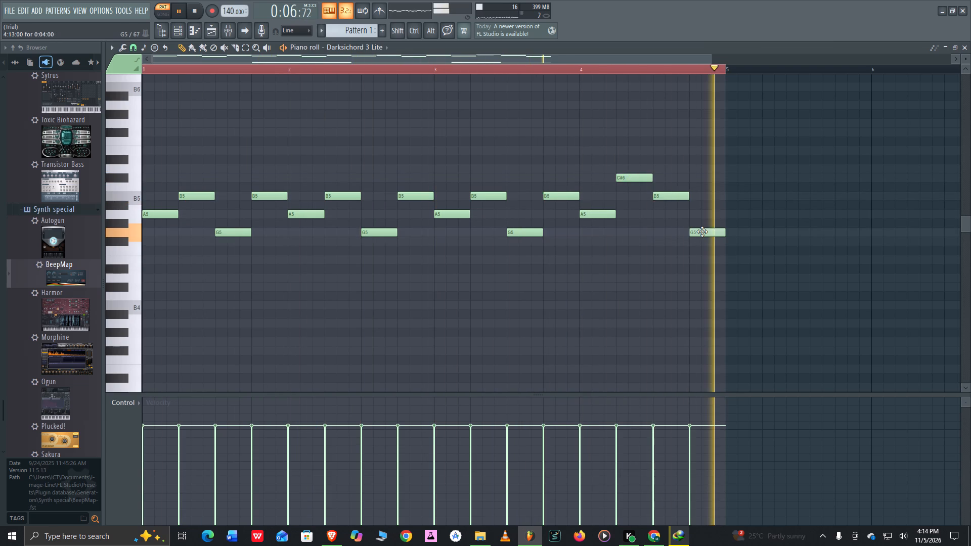
Rearrange the last three notes of bar 4 to B5 on beat 2, G5 on beat 3 and B5 on beat 4.
{"action": "left_click_drag", "start_coordinate": [702, 232], "coordinate": [666, 241]}
{"action": "left_click_drag", "start_coordinate": [657, 195], "coordinate": [694, 195]}
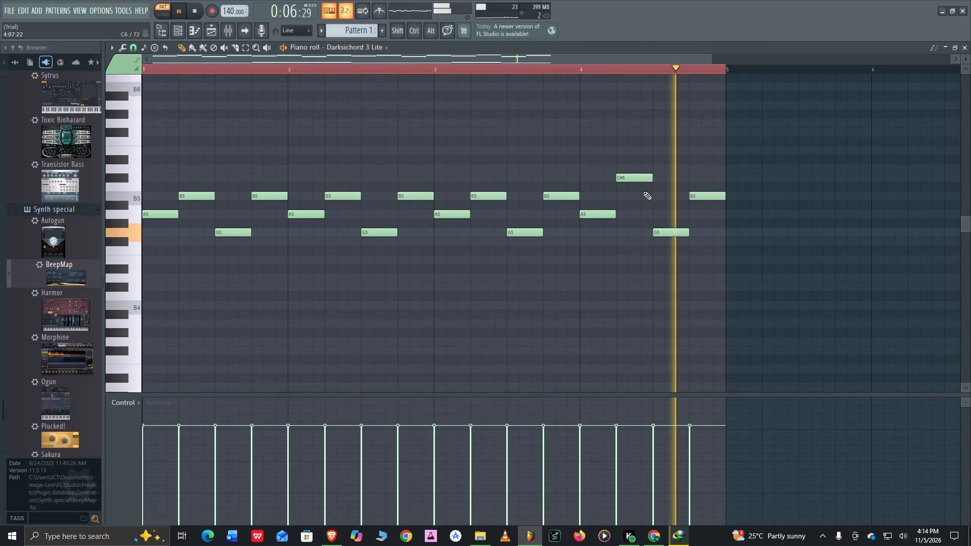
{"action": "left_click_drag", "start_coordinate": [637, 178], "coordinate": [670, 233]}
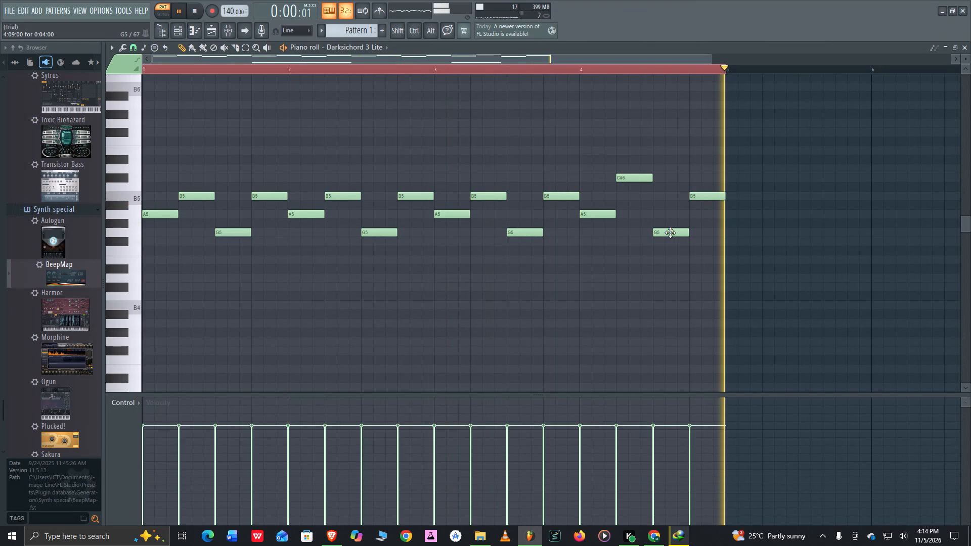
{"action": "left_click_drag", "start_coordinate": [670, 233], "coordinate": [637, 204]}
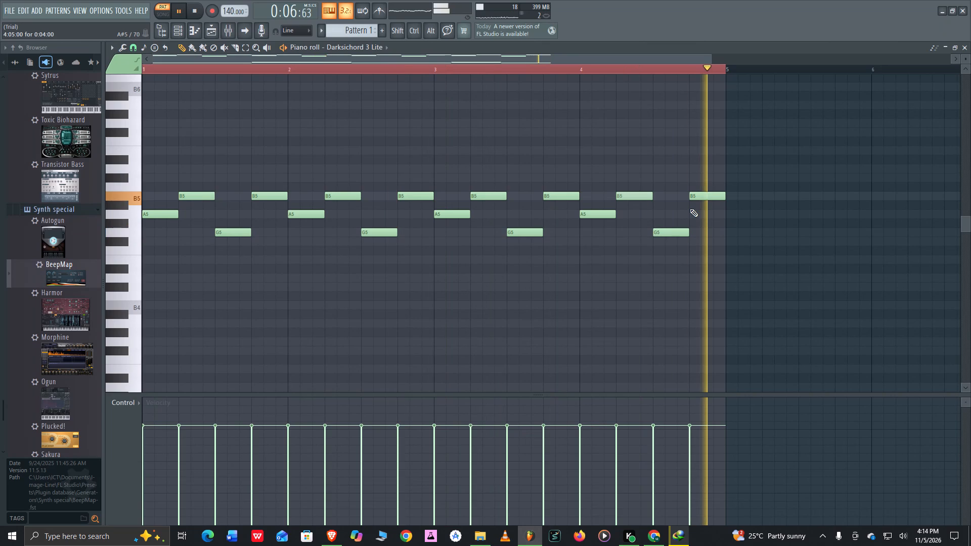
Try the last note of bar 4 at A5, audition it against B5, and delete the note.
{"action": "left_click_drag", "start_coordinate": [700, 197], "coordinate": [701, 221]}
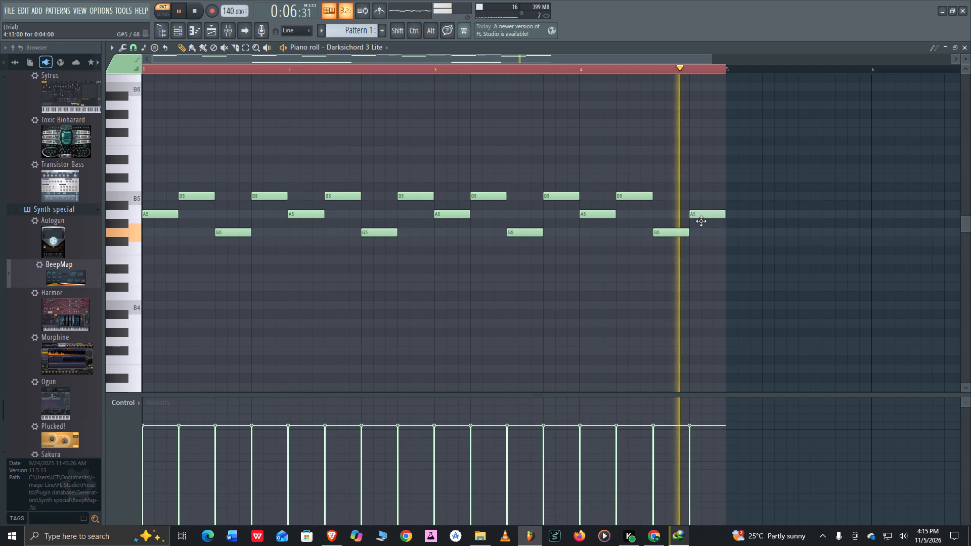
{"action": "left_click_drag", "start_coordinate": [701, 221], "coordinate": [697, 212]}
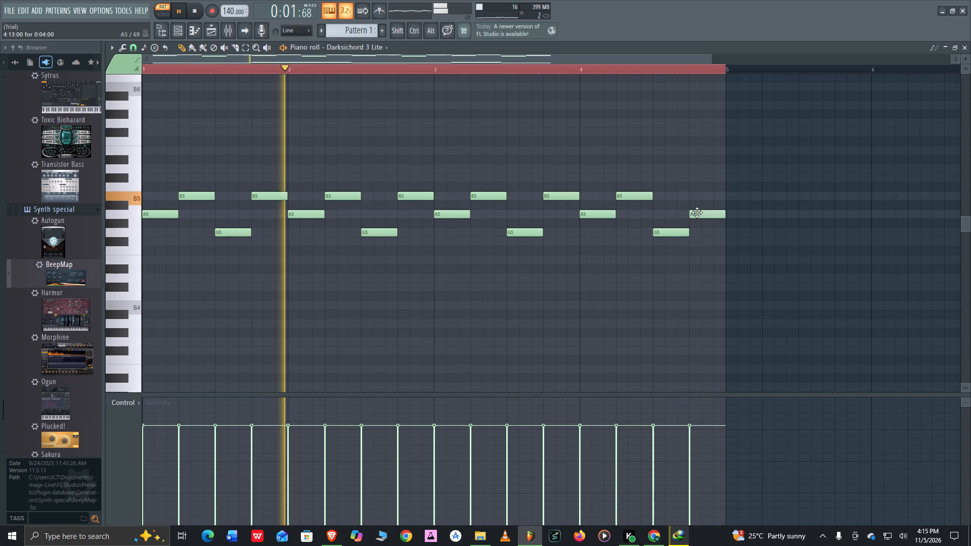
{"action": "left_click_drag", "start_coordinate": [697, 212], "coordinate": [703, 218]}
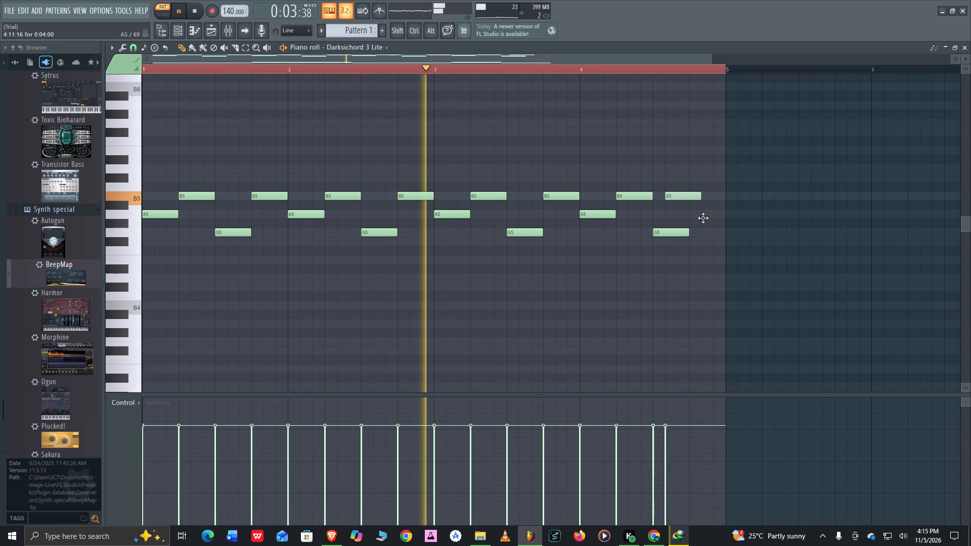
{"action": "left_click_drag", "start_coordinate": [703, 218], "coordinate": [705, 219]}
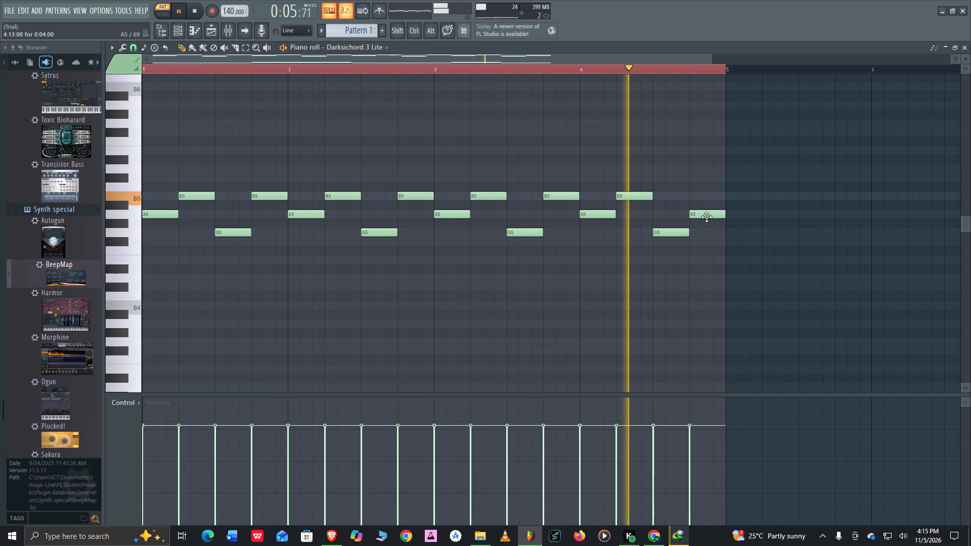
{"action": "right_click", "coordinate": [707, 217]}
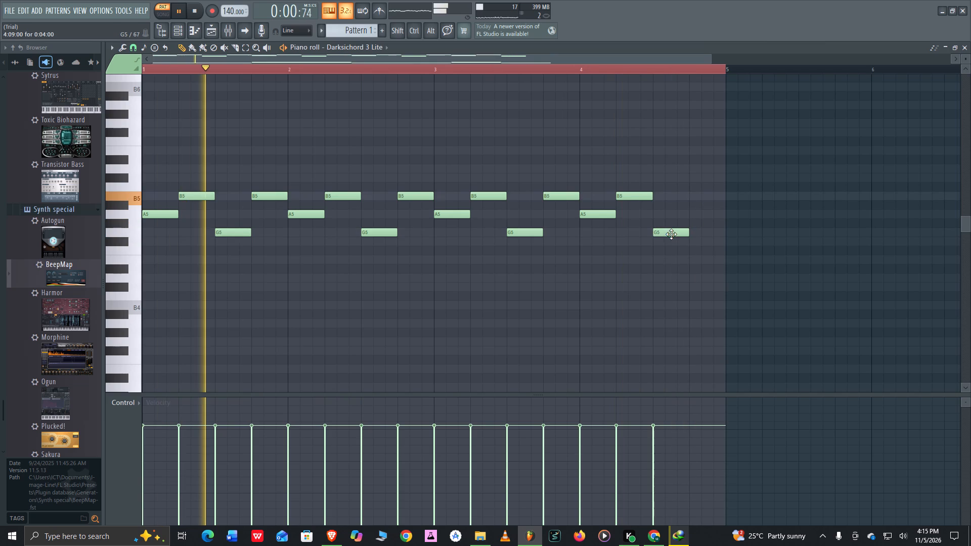
Add a one-beat B5 on beat 4 of bar 4 and raise the beat 3 note to C6, trying A5 and C#6 on the way.
{"action": "left_click_drag", "start_coordinate": [671, 234], "coordinate": [677, 214]}
{"action": "left_click", "coordinate": [690, 197]}
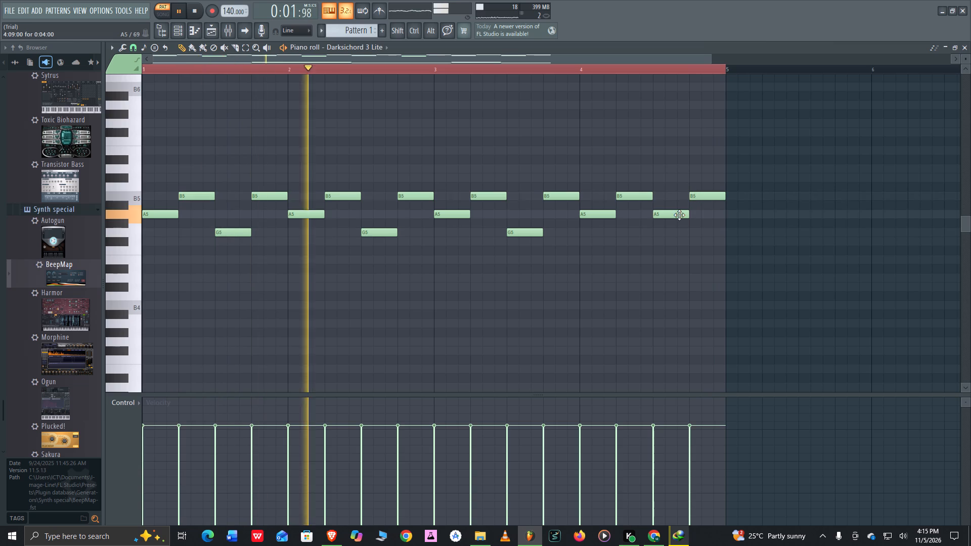
{"action": "left_click_drag", "start_coordinate": [677, 215], "coordinate": [682, 178]}
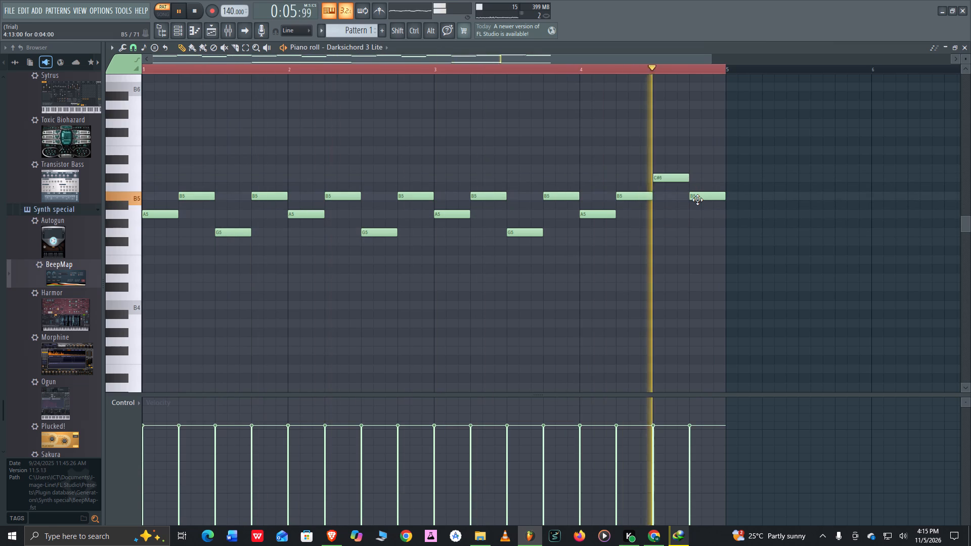
{"action": "left_click_drag", "start_coordinate": [674, 177], "coordinate": [674, 193]}
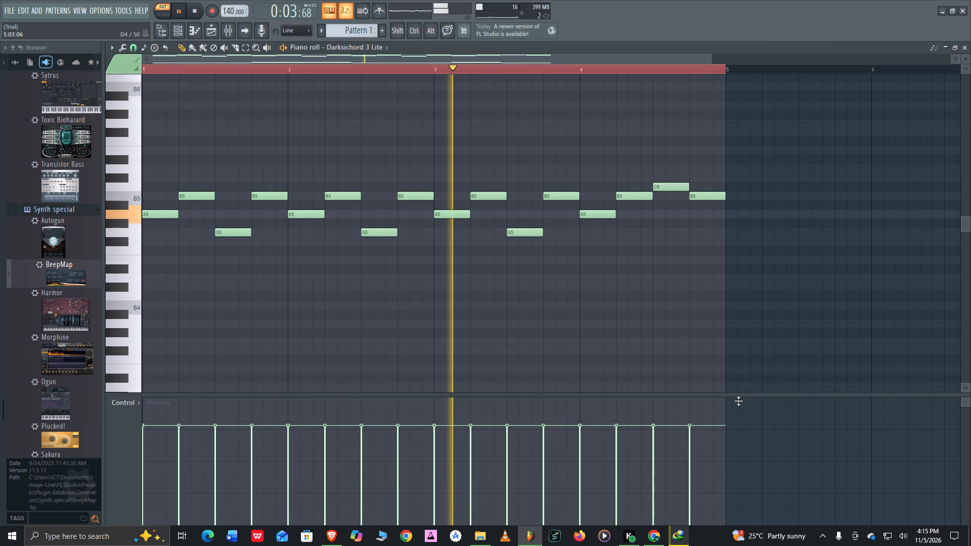
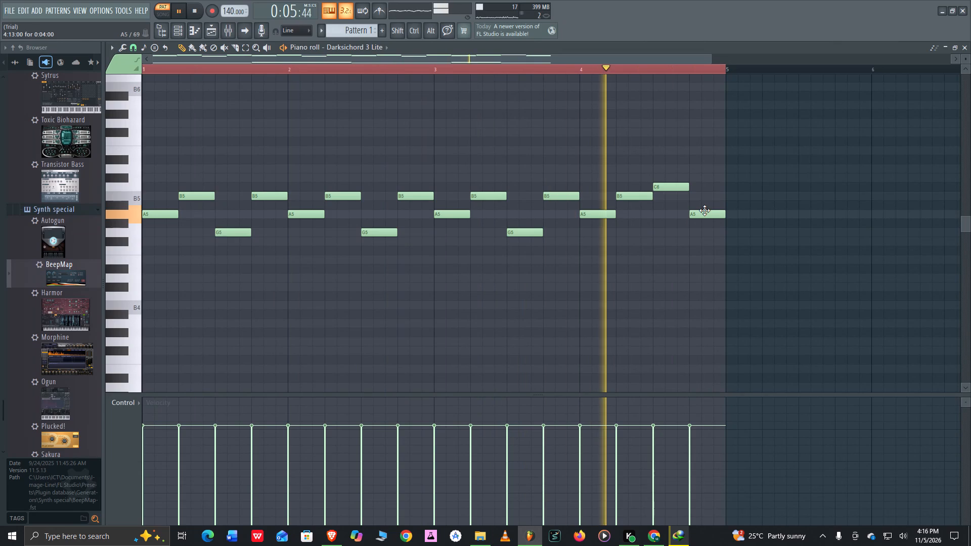
Raise the one-beat note on beat 4 of bar 4 to B5.
{"action": "left_click_drag", "start_coordinate": [702, 217], "coordinate": [707, 197]}
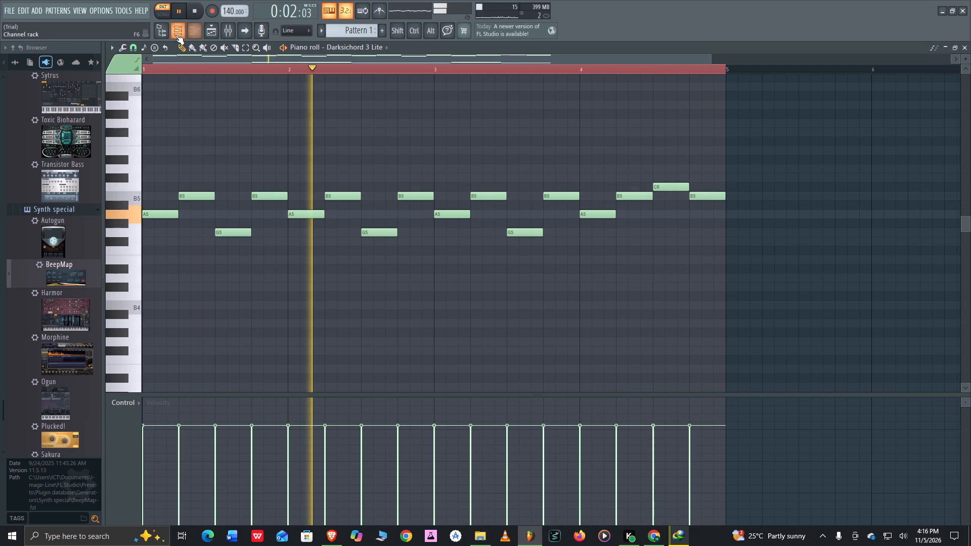
Unmute the drum loop on Track 1 in the playlist and play the arrangement from bar 1 in song mode.
{"action": "left_click", "coordinate": [160, 14]}
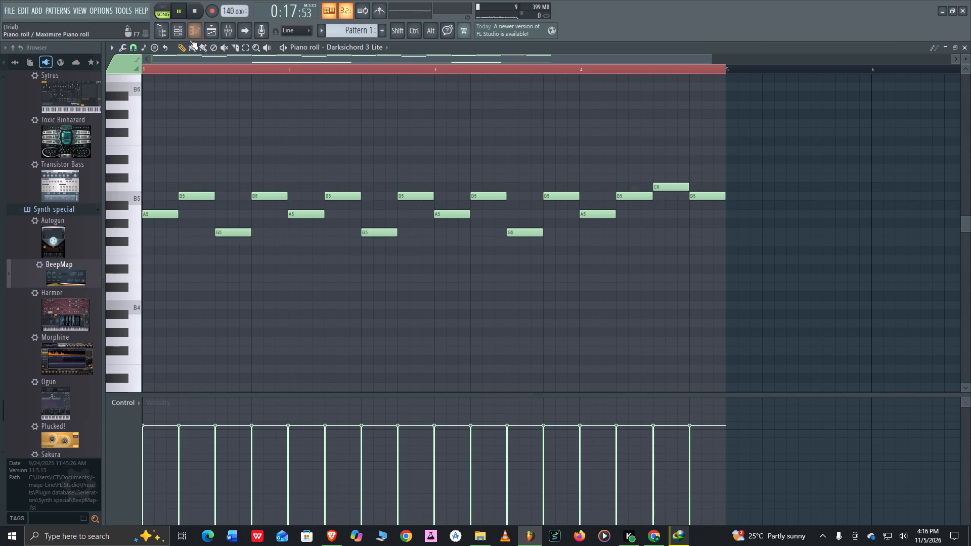
{"action": "left_click", "coordinate": [210, 31]}
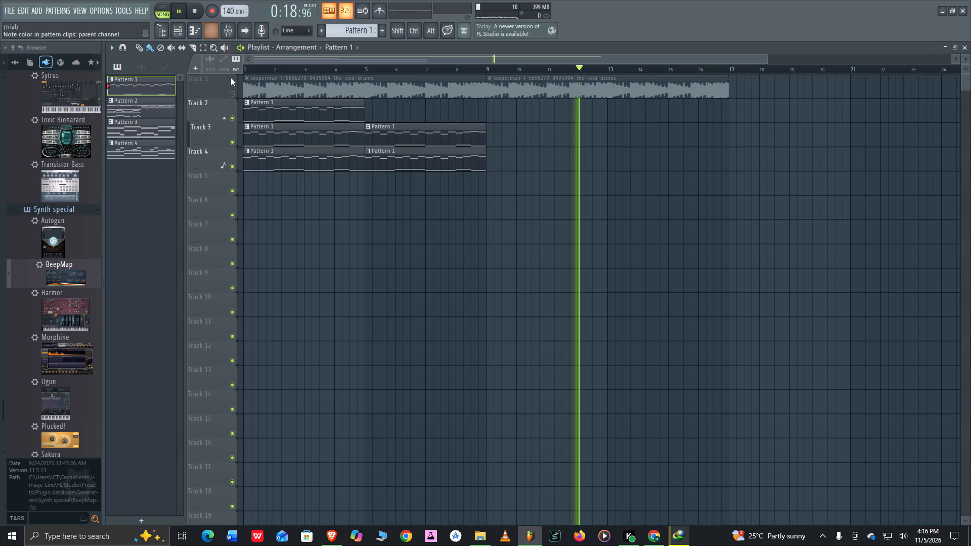
{"action": "left_click", "coordinate": [233, 97]}
{"action": "left_click", "coordinate": [244, 70]}
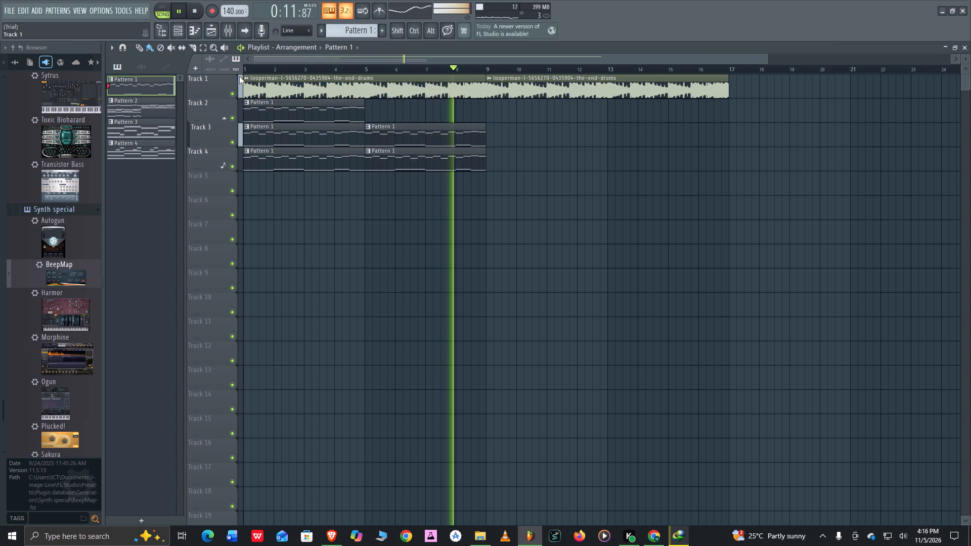
In bar 1 of Pattern 1's melody, add a note about a third of a beat long, trying C#6 before beat 3, and place it at B5 just before beat 4.
{"action": "double_click", "coordinate": [330, 140]}
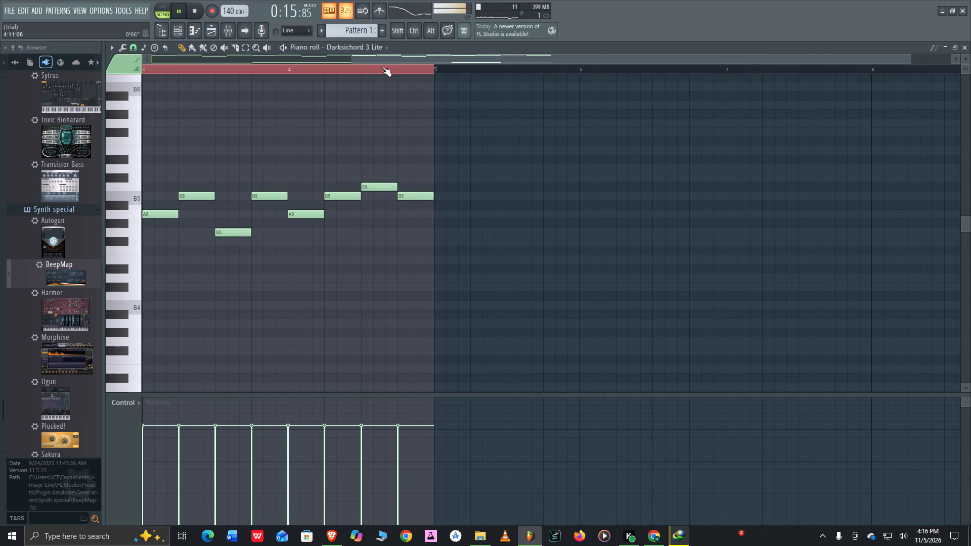
{"action": "left_click_drag", "start_coordinate": [387, 60], "coordinate": [159, 79]}
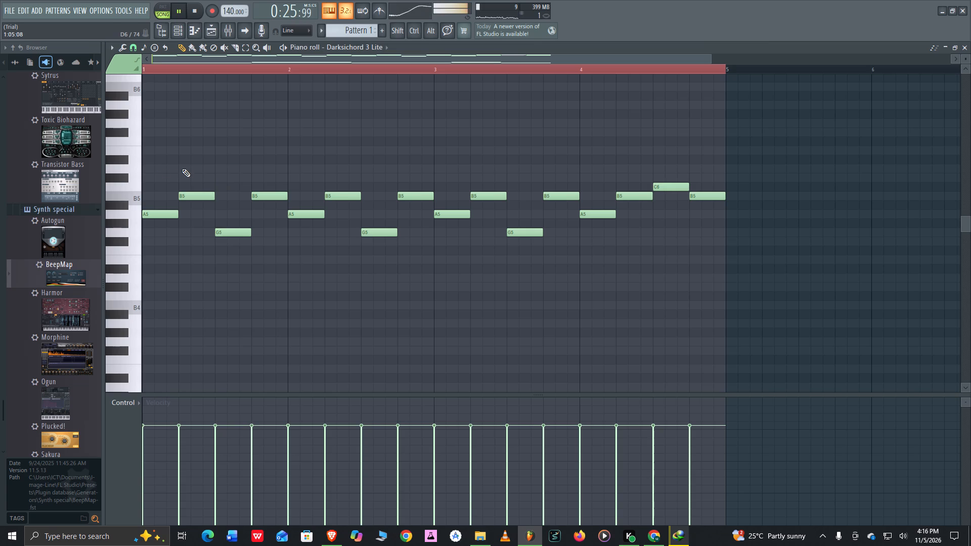
{"action": "left_click", "coordinate": [193, 181]}
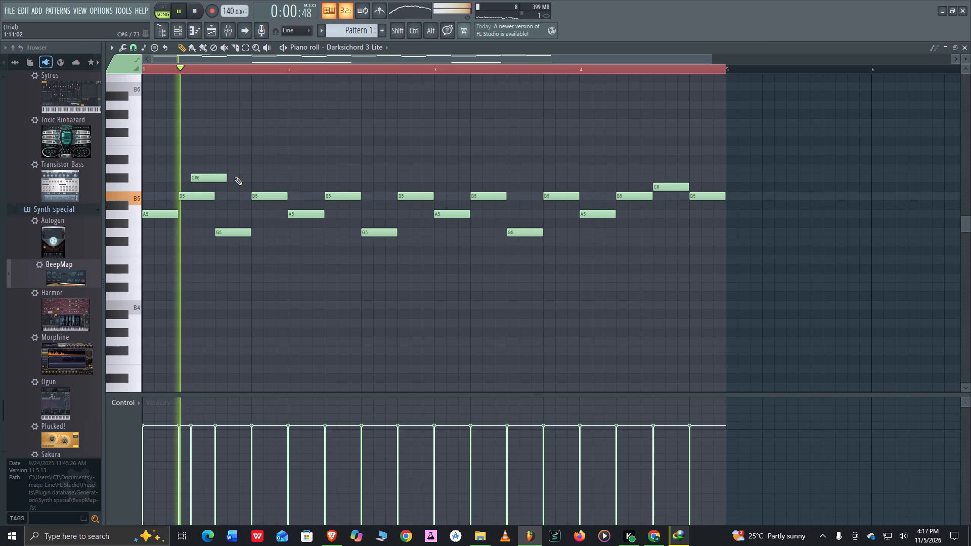
{"action": "left_click_drag", "start_coordinate": [225, 177], "coordinate": [208, 178]}
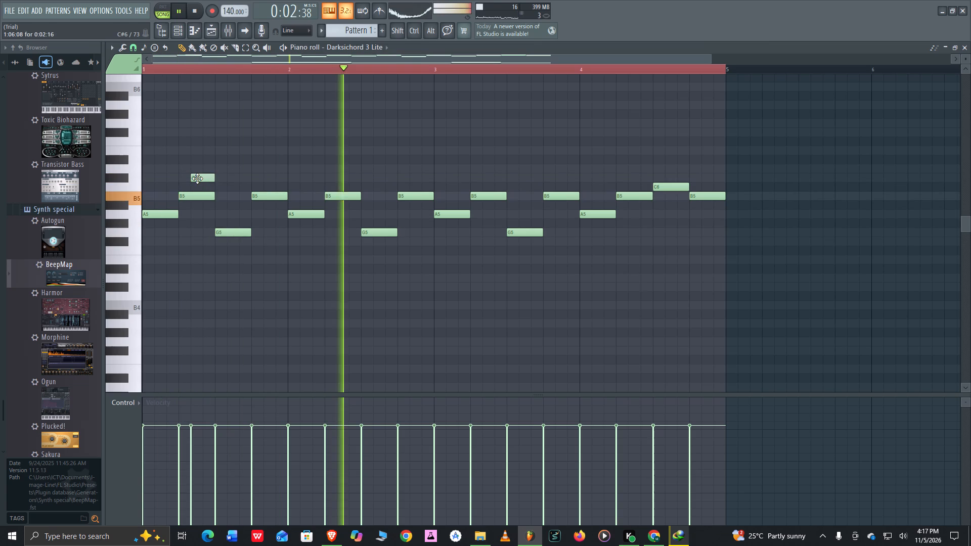
{"action": "left_click_drag", "start_coordinate": [197, 178], "coordinate": [204, 181]}
{"action": "left_click_drag", "start_coordinate": [215, 178], "coordinate": [204, 180]}
{"action": "left_click_drag", "start_coordinate": [214, 178], "coordinate": [208, 180]}
{"action": "left_click_drag", "start_coordinate": [197, 177], "coordinate": [207, 179]}
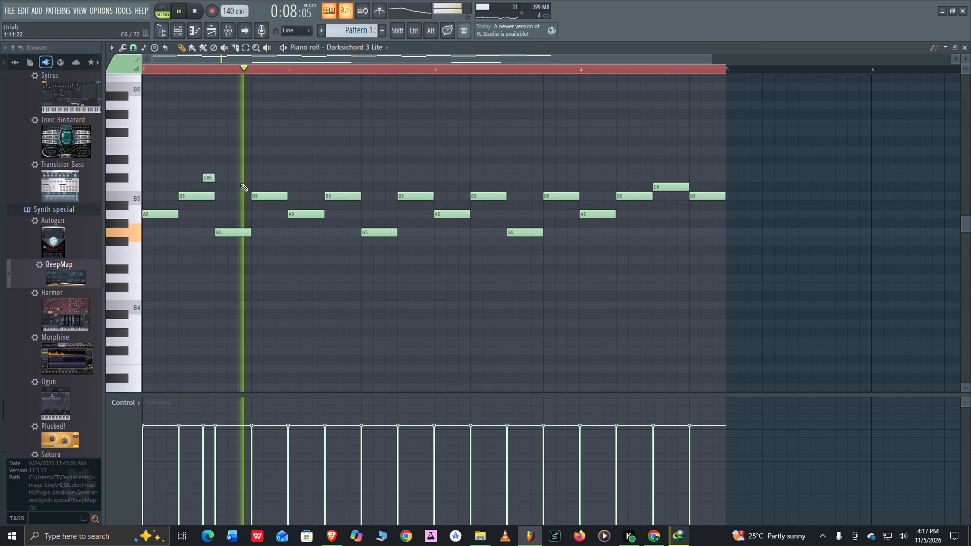
{"action": "left_click_drag", "start_coordinate": [207, 178], "coordinate": [242, 203]}
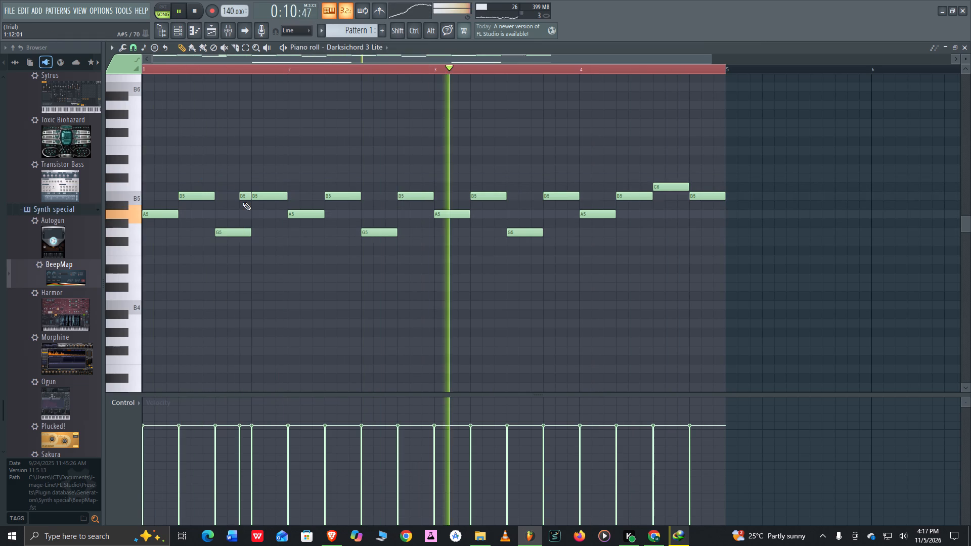
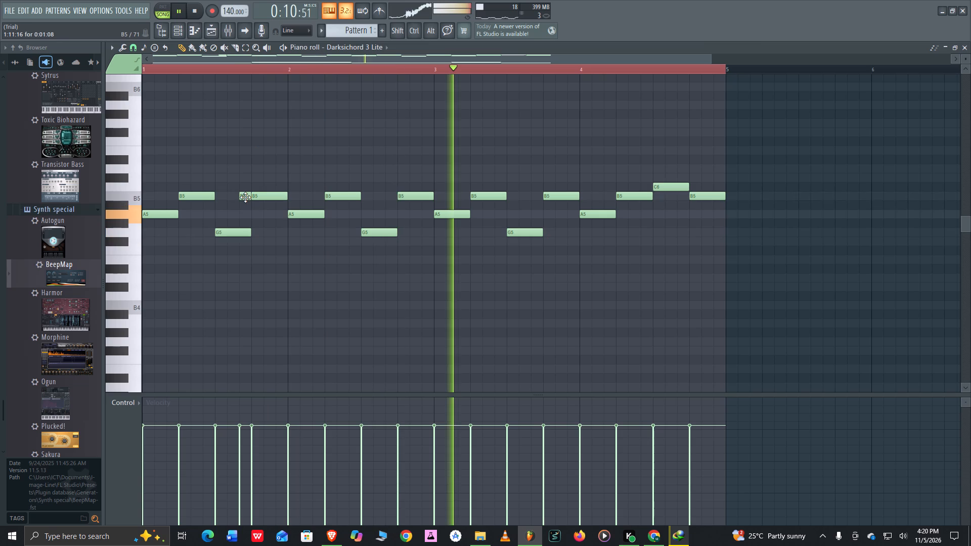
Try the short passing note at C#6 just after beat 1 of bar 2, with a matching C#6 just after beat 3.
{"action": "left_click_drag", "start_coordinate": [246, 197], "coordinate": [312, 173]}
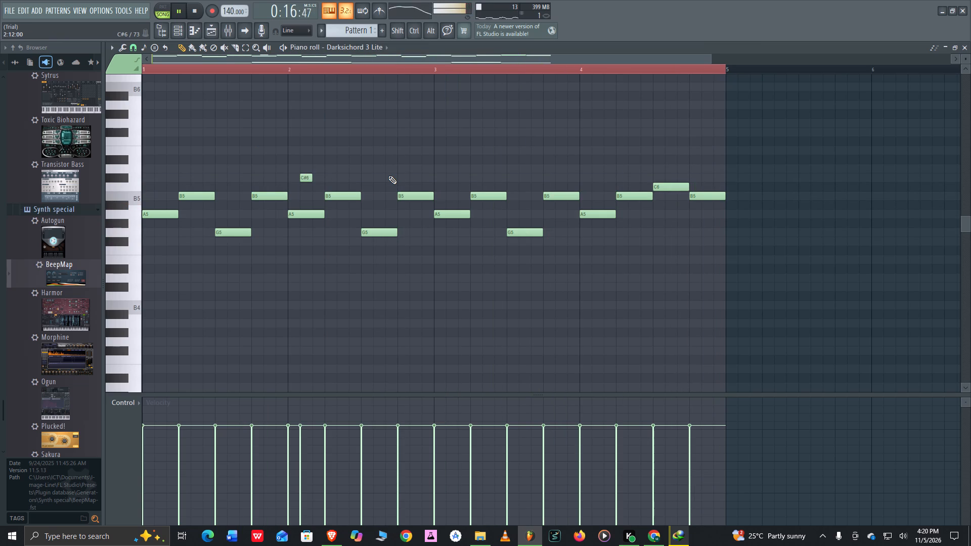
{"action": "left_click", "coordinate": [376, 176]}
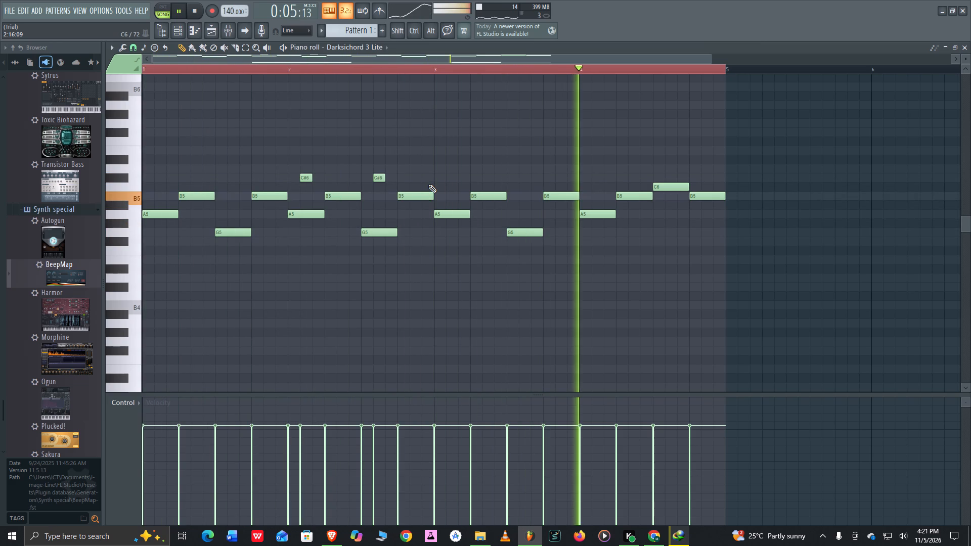
Delete all the upper melody notes across bars 1 to 4, keeping the long A3 and B3 bass notes.
{"action": "right_click_drag", "start_coordinate": [413, 189], "coordinate": [218, 237]}
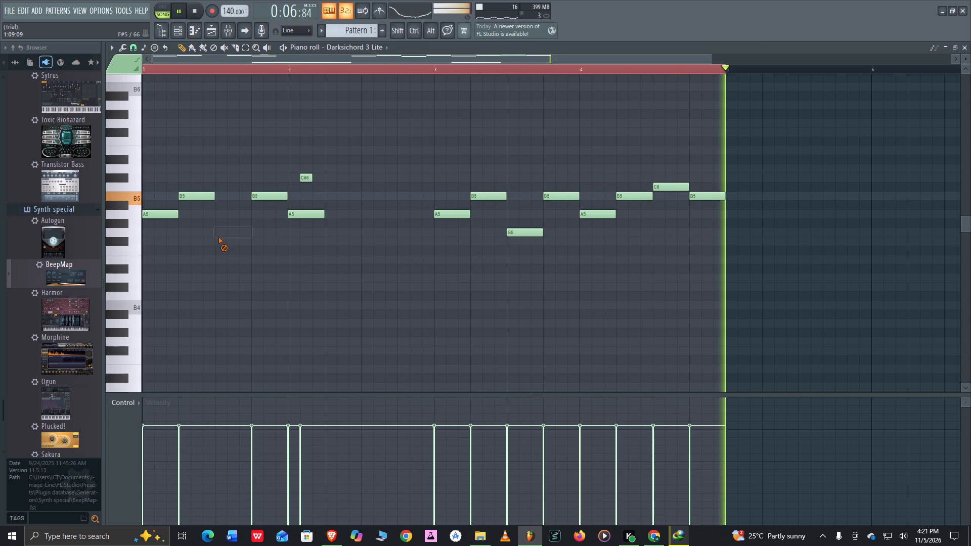
{"action": "right_click_drag", "start_coordinate": [218, 237], "coordinate": [476, 195]}
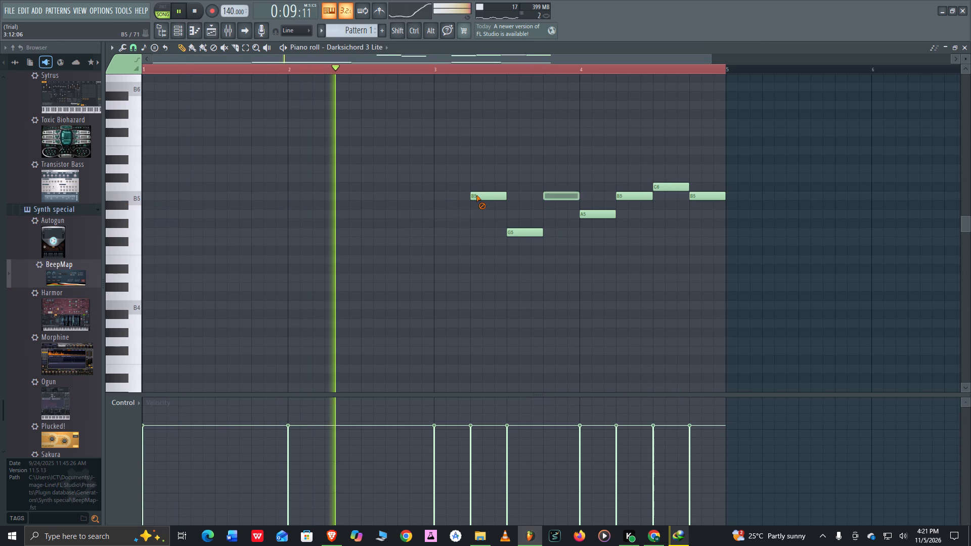
{"action": "right_click_drag", "start_coordinate": [476, 195], "coordinate": [708, 194]}
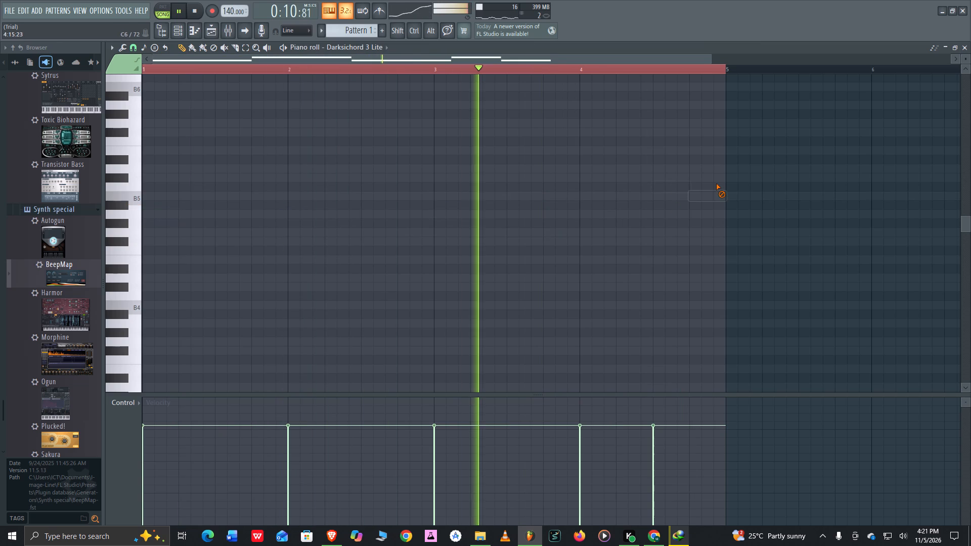
Set the piano roll's scale highlighting root note to A, with the Minor Natural (Aeolian) scale.
{"action": "scroll", "coordinate": [320, 317], "scroll_direction": "down", "scroll_amount": 6}
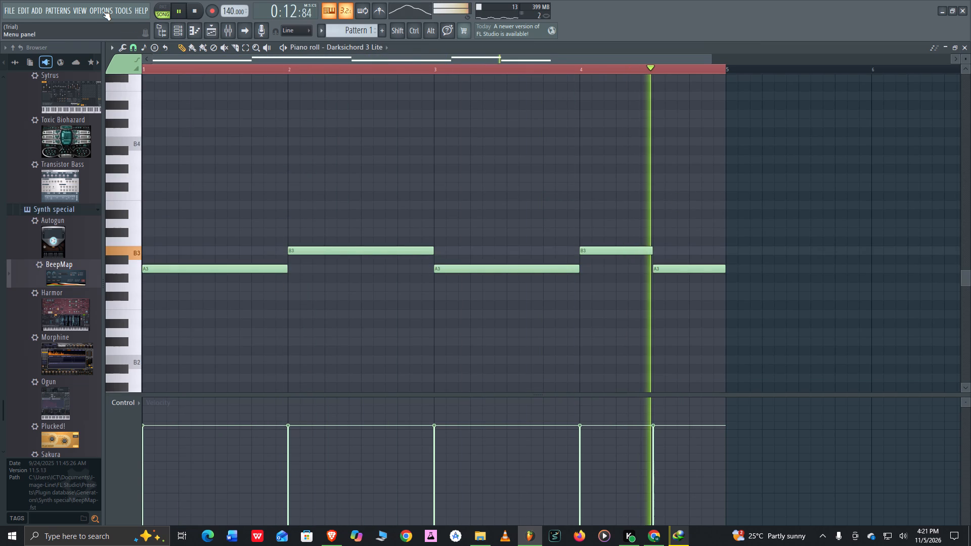
{"action": "left_click", "coordinate": [115, 47]}
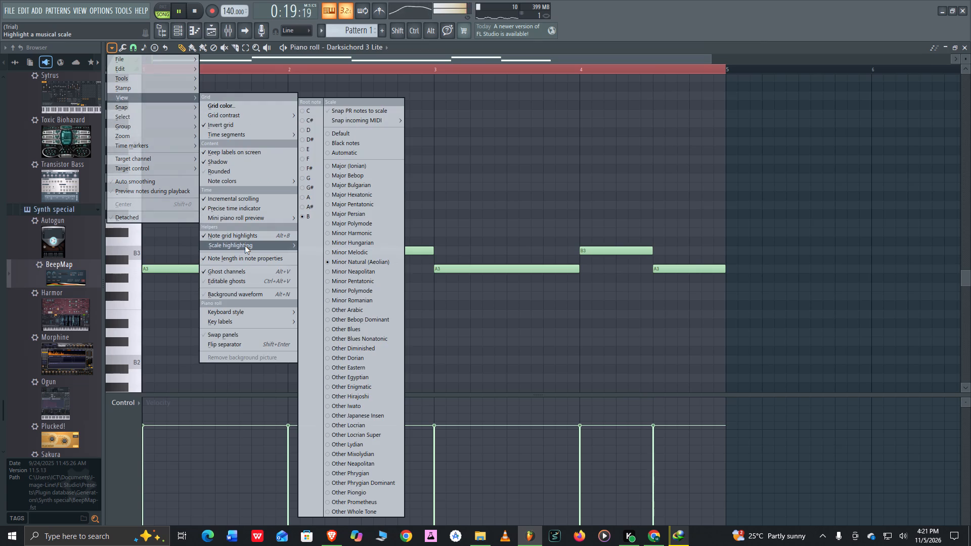
{"action": "left_click", "coordinate": [304, 201]}
{"action": "left_click", "coordinate": [238, 210]}
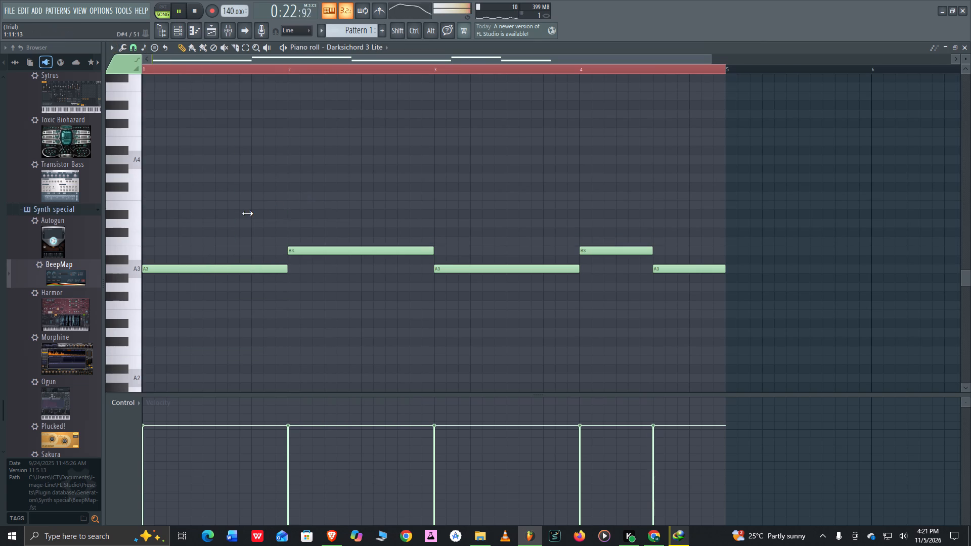
{"action": "right_click", "coordinate": [243, 213]}
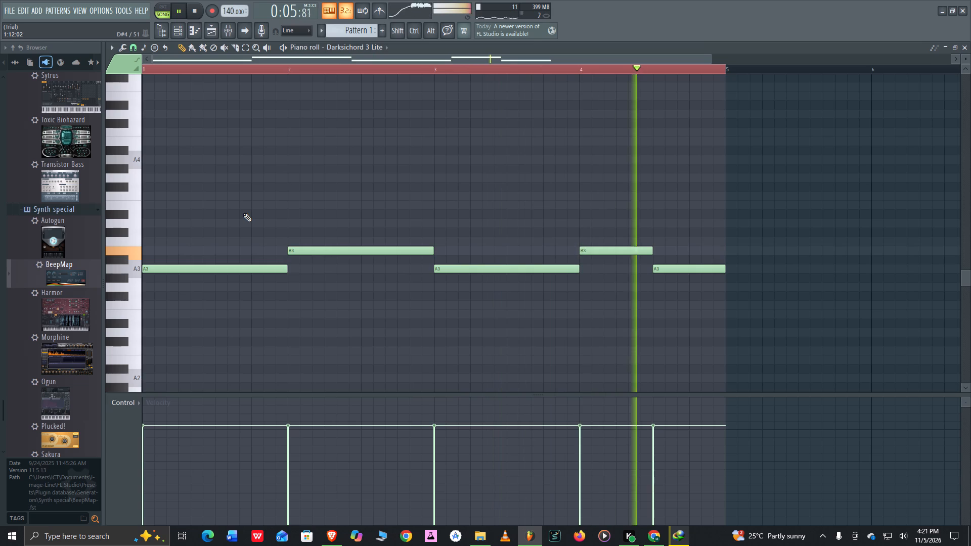
Build a one-bar chord of A4, C5 and E5 in bar 1, and place a one-bar A4 in bar 2.
{"action": "scroll", "coordinate": [188, 247], "scroll_direction": "up", "scroll_amount": 2}
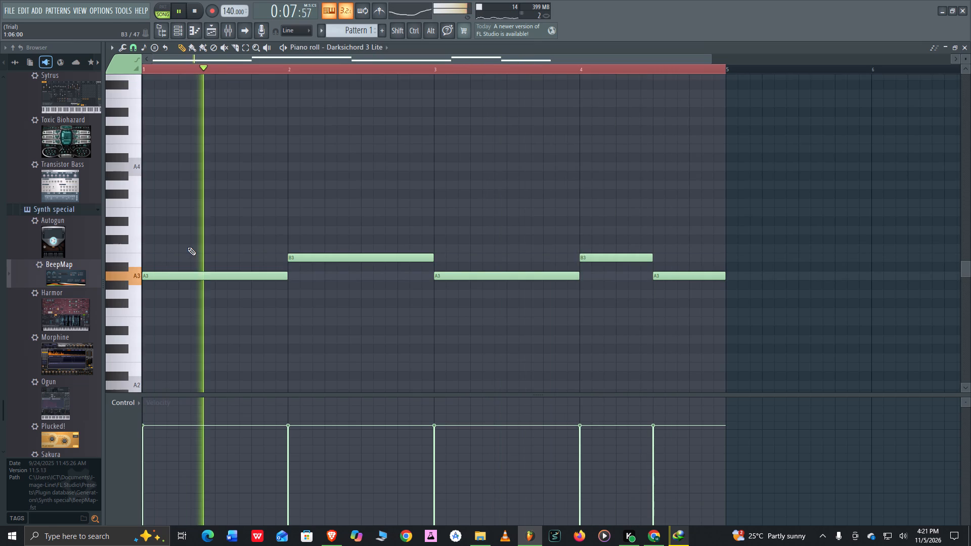
{"action": "scroll", "coordinate": [147, 214], "scroll_direction": "up", "scroll_amount": 1}
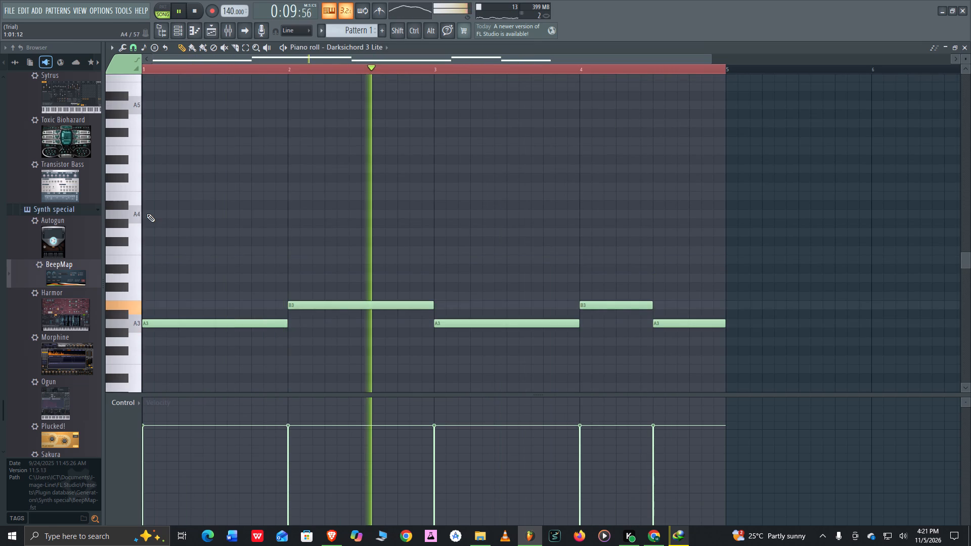
{"action": "left_click", "coordinate": [147, 242]}
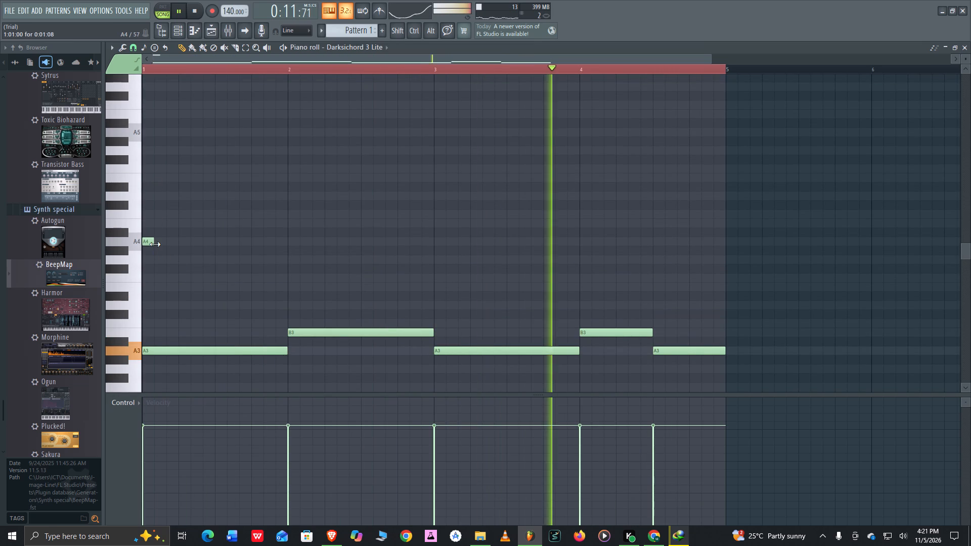
{"action": "left_click_drag", "start_coordinate": [153, 244], "coordinate": [289, 249]}
{"action": "left_click", "coordinate": [295, 244]}
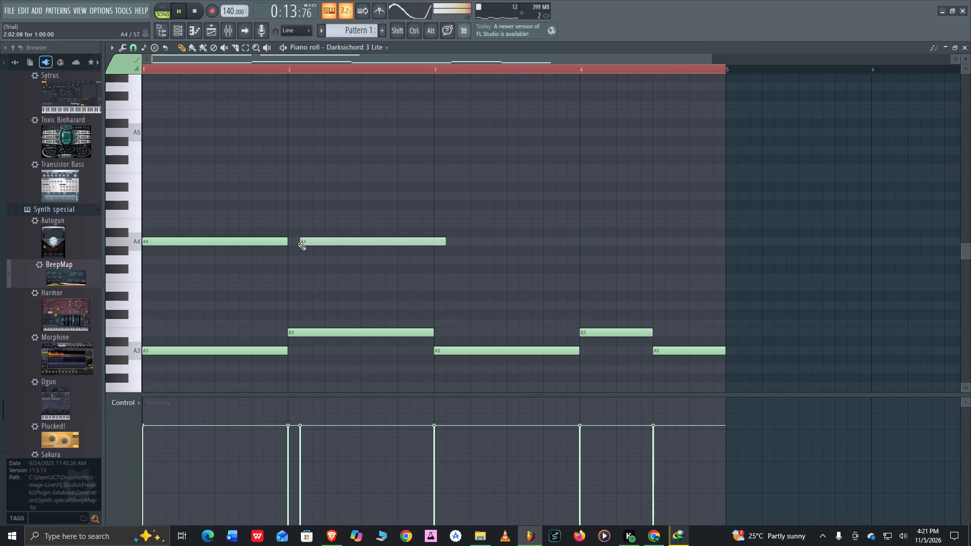
{"action": "left_click_drag", "start_coordinate": [311, 240], "coordinate": [298, 237]}
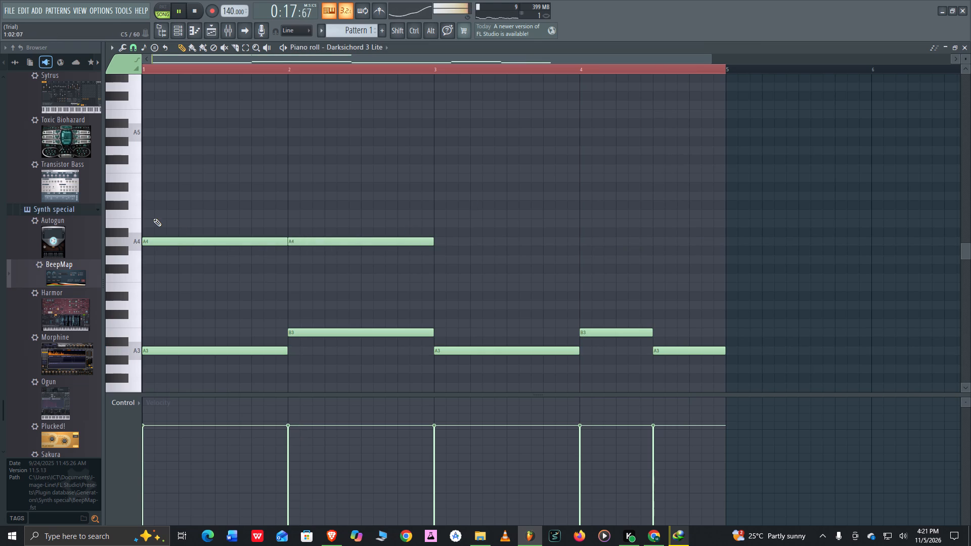
{"action": "left_click", "coordinate": [147, 218]}
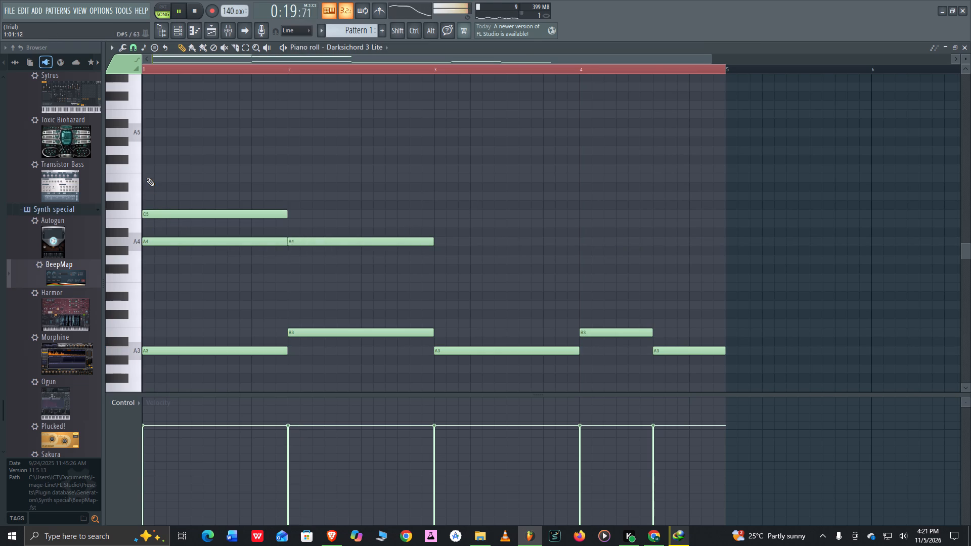
{"action": "left_click", "coordinate": [146, 177]}
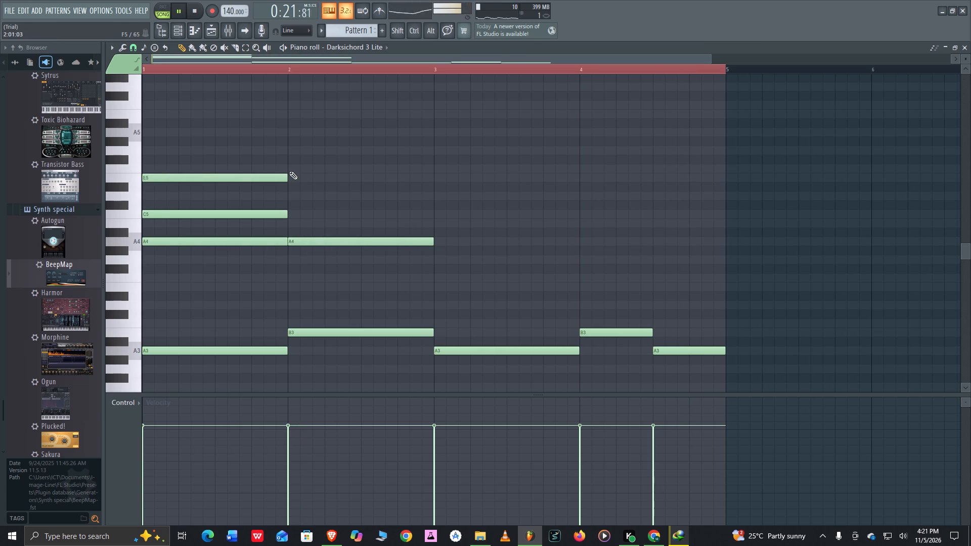
Complete the bar 2 chord with one-bar F5 and D5 notes above its A4.
{"action": "left_click", "coordinate": [289, 171]}
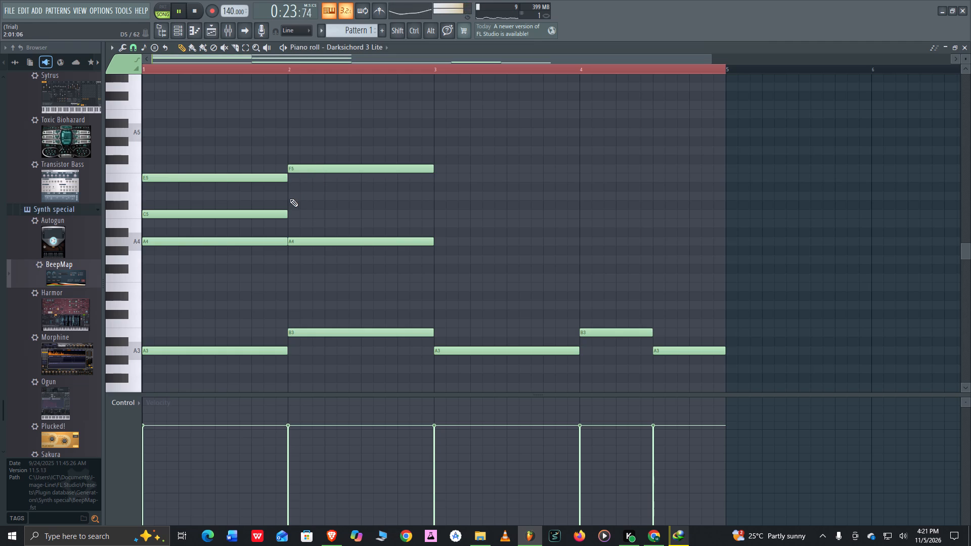
{"action": "left_click", "coordinate": [288, 201]}
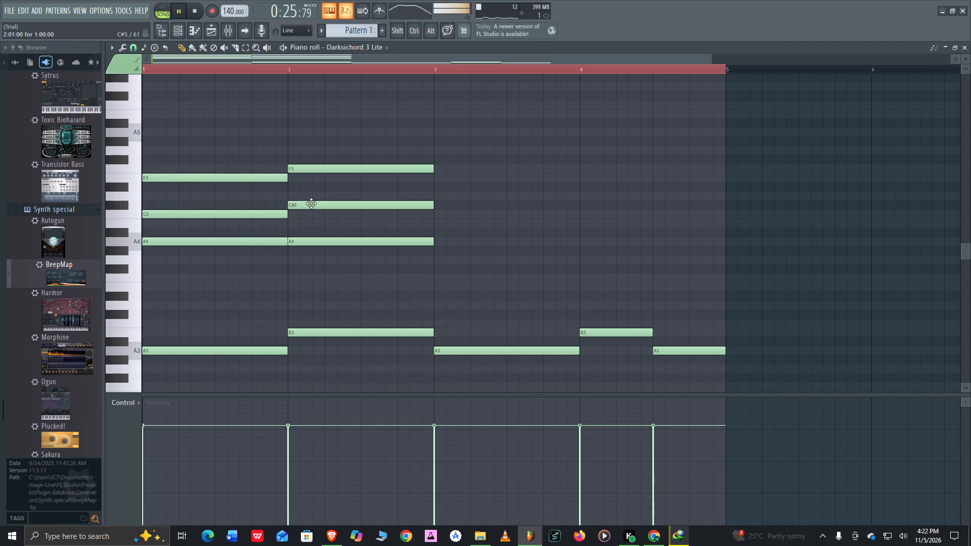
{"action": "left_click_drag", "start_coordinate": [311, 206], "coordinate": [311, 197]}
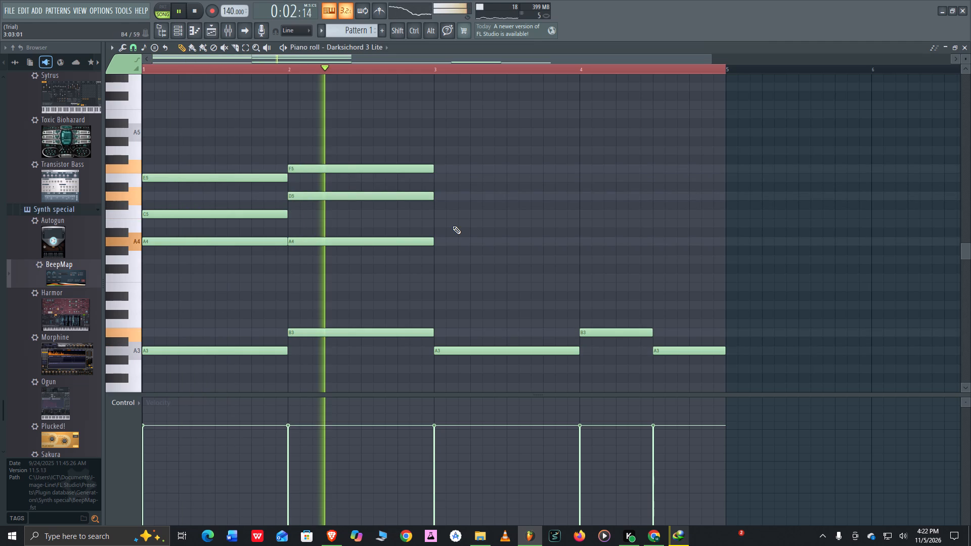
Build a one-bar chord of A4, C5 and E5 in bar 3 above the A3 bass note.
{"action": "left_click", "coordinate": [439, 221]}
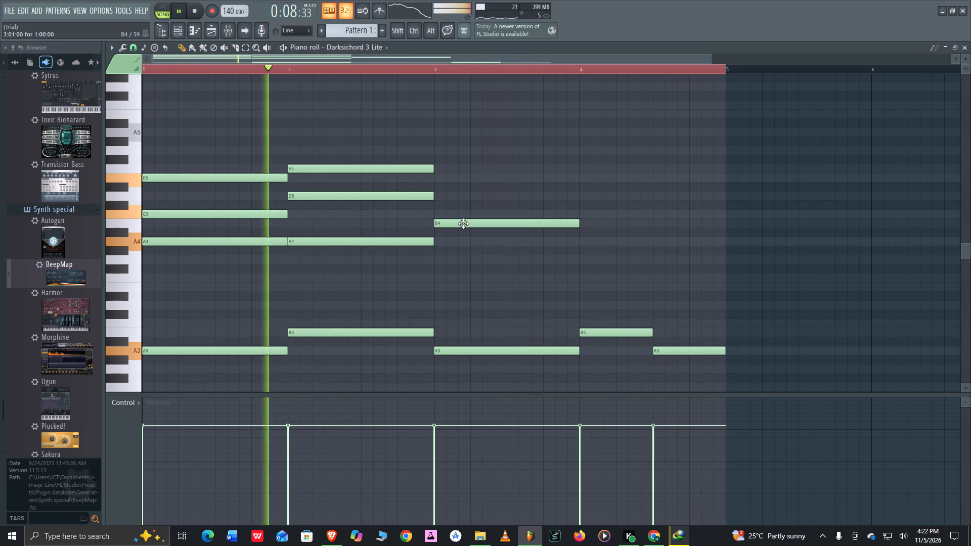
{"action": "left_click_drag", "start_coordinate": [460, 223], "coordinate": [459, 247]}
{"action": "left_click", "coordinate": [436, 212]}
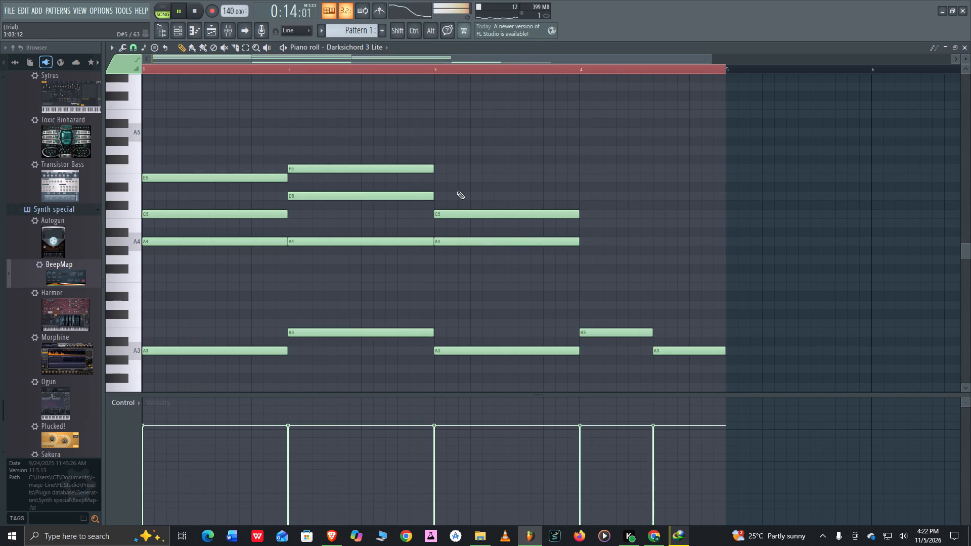
{"action": "left_click", "coordinate": [436, 173]}
{"action": "left_click_drag", "start_coordinate": [454, 168], "coordinate": [454, 175]}
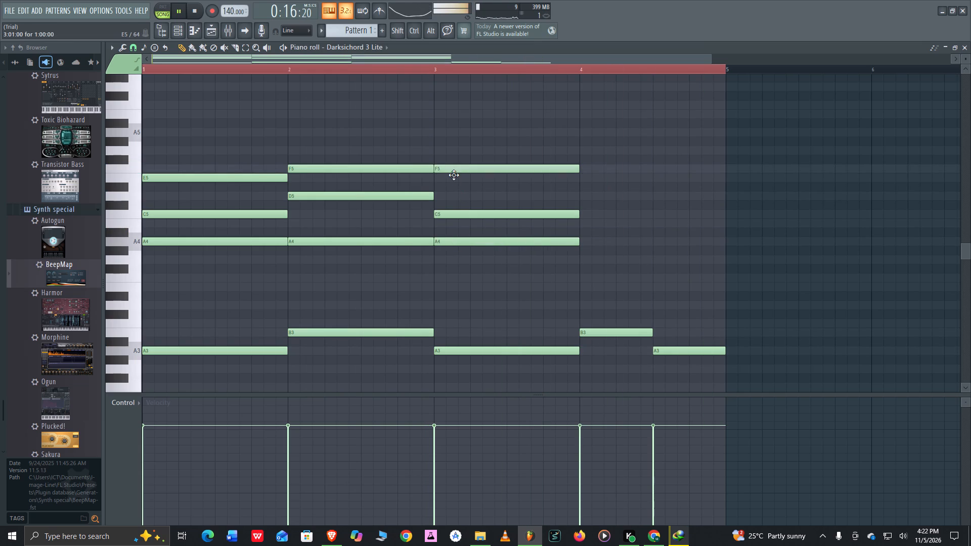
{"action": "left_click_drag", "start_coordinate": [454, 175], "coordinate": [454, 180]}
Add a one-bar chord of A4, D5 and F5 in bar 4.
{"action": "left_click", "coordinate": [583, 197]}
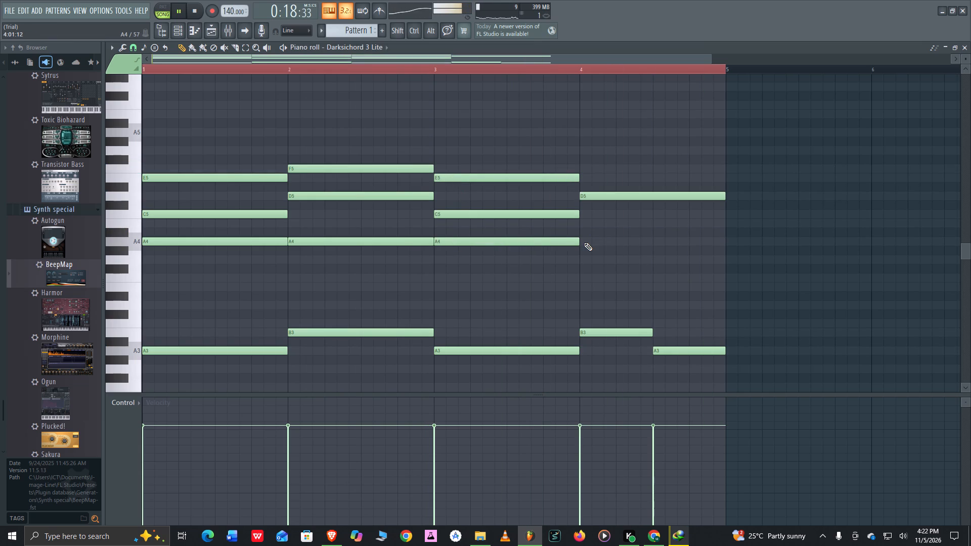
{"action": "left_click", "coordinate": [584, 244]}
{"action": "left_click", "coordinate": [583, 166]}
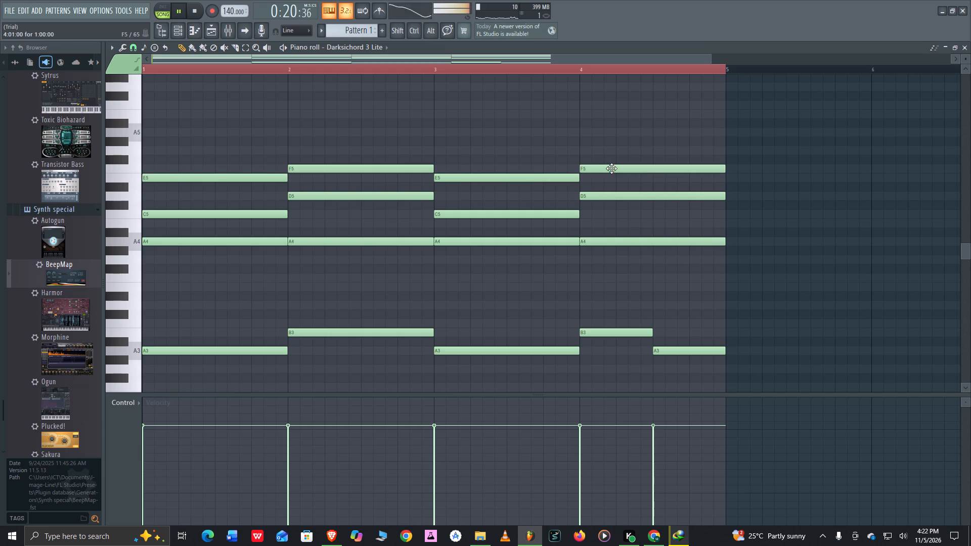
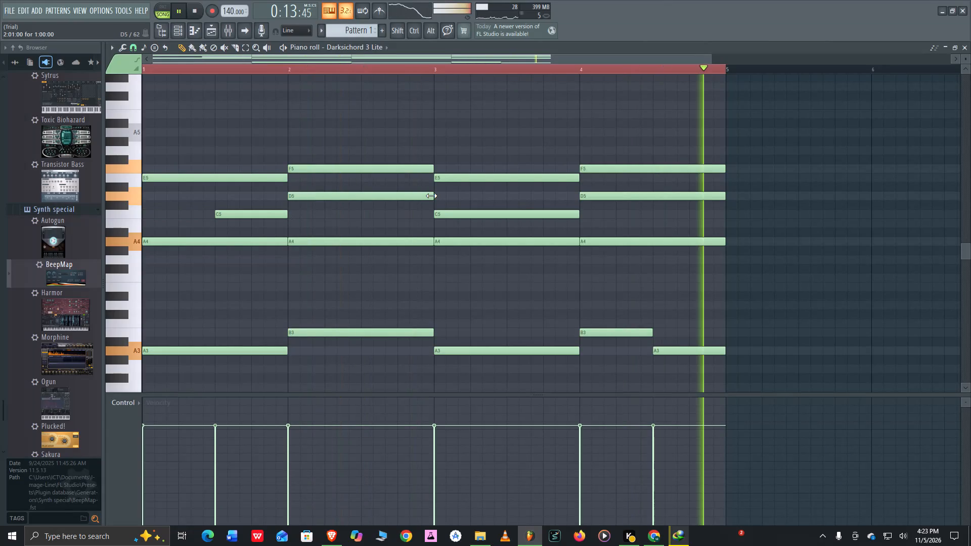
Make the D5 in bar 2 a half-bar note filling only the second half of the bar.
{"action": "left_click_drag", "start_coordinate": [337, 195], "coordinate": [410, 198]}
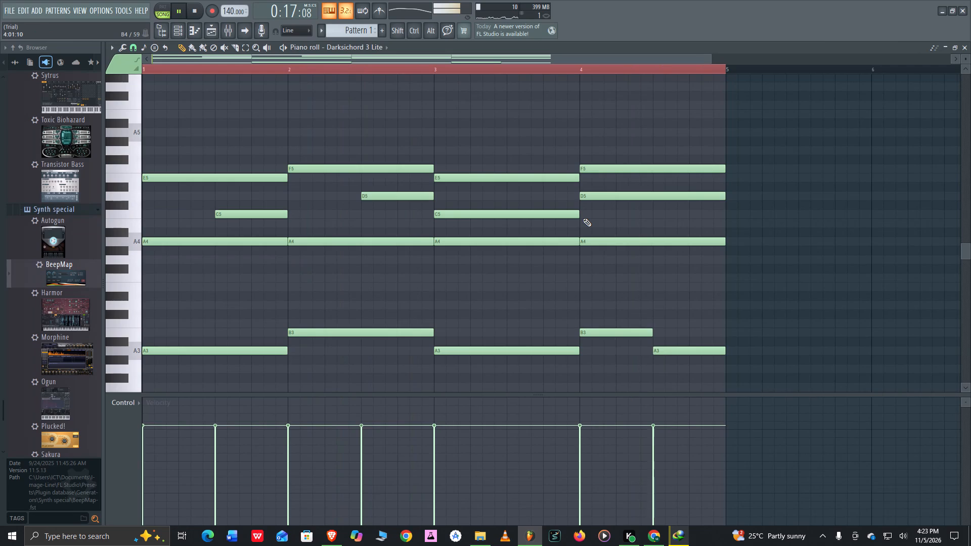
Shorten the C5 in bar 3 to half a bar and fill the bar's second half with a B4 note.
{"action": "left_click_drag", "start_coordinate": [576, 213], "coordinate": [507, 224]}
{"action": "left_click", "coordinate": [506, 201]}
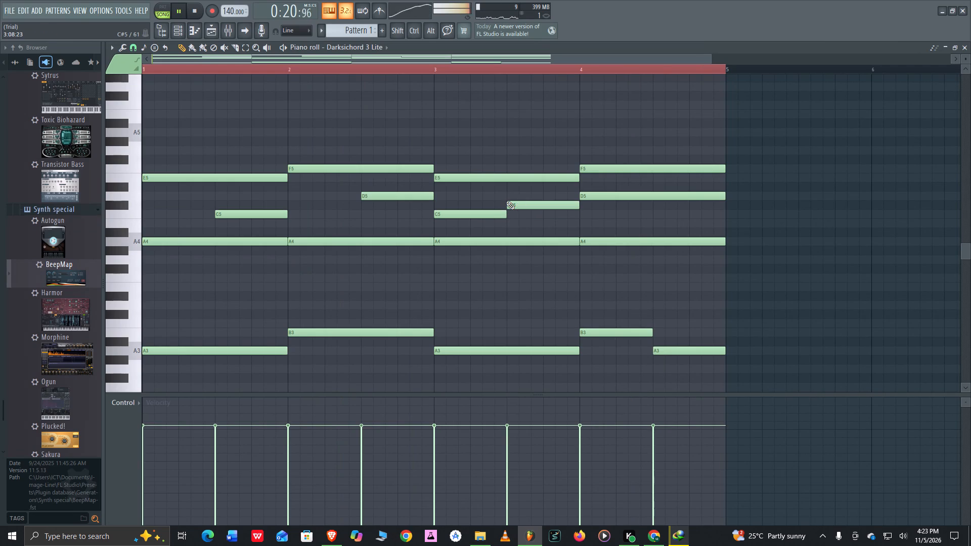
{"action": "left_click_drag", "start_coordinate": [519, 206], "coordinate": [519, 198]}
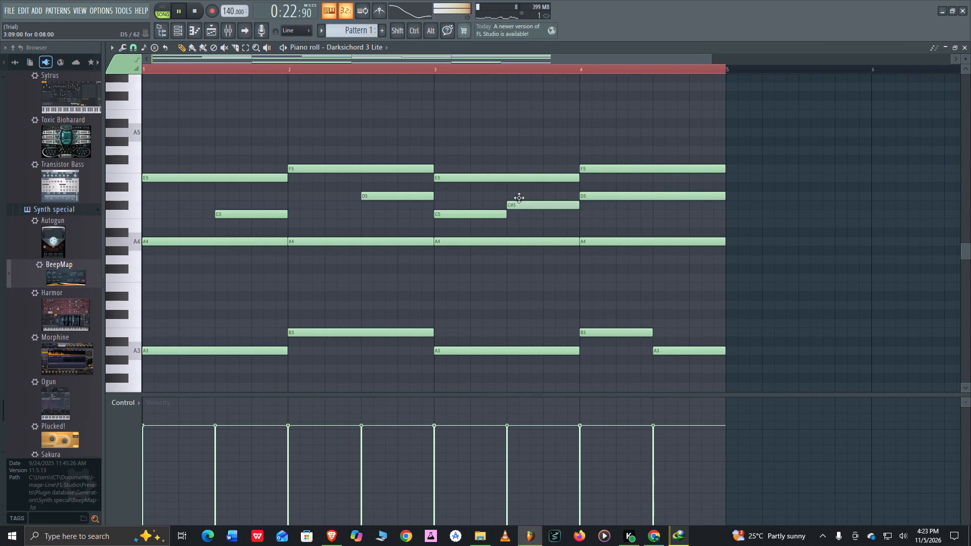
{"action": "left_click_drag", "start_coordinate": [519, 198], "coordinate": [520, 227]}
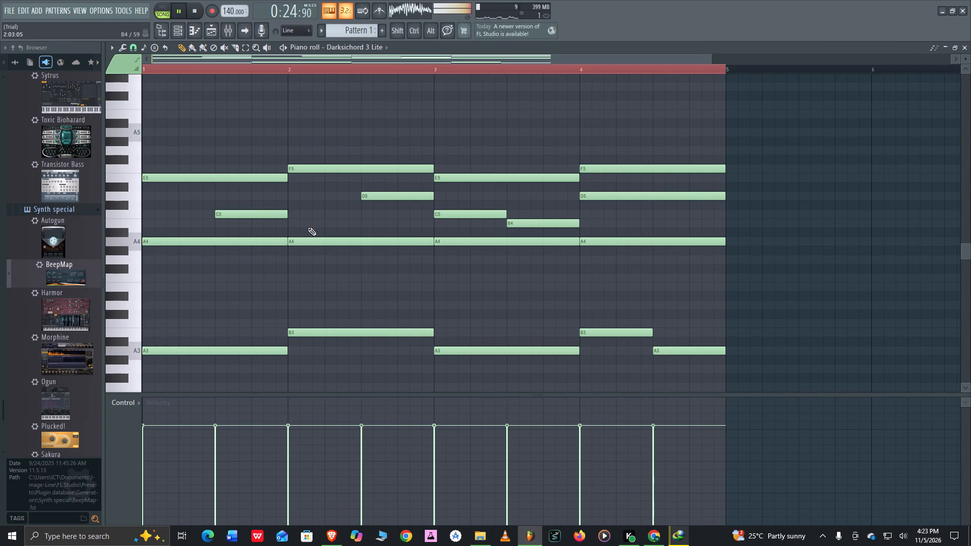
Add a half-bar B4 in the first half of bar 2, before the D5.
{"action": "left_click", "coordinate": [286, 225]}
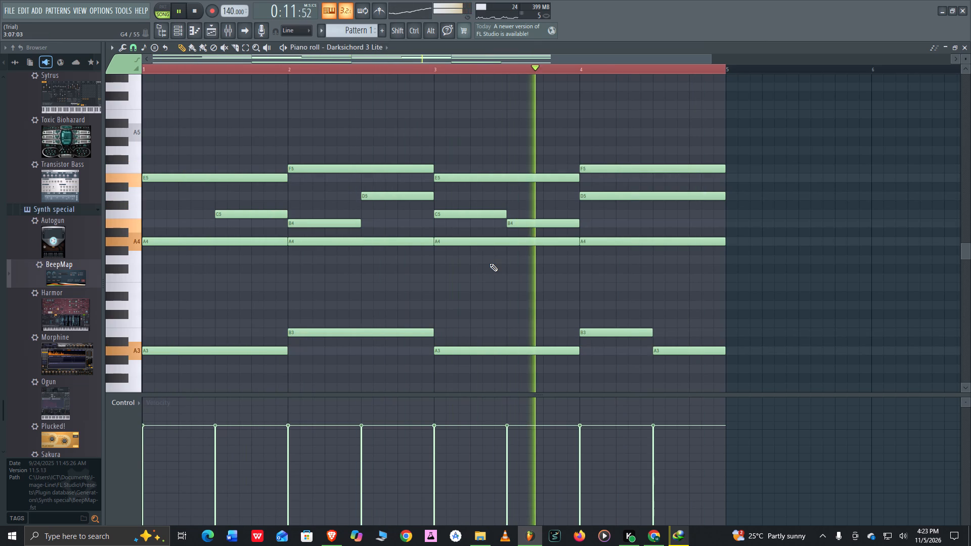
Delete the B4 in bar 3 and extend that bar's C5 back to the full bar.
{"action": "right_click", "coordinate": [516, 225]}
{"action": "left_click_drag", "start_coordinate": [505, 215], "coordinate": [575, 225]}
Shorten the D5 in bar 4 to half a bar and place a half-bar B4 in the bar's second half.
{"action": "left_click_drag", "start_coordinate": [723, 195], "coordinate": [723, 198]}
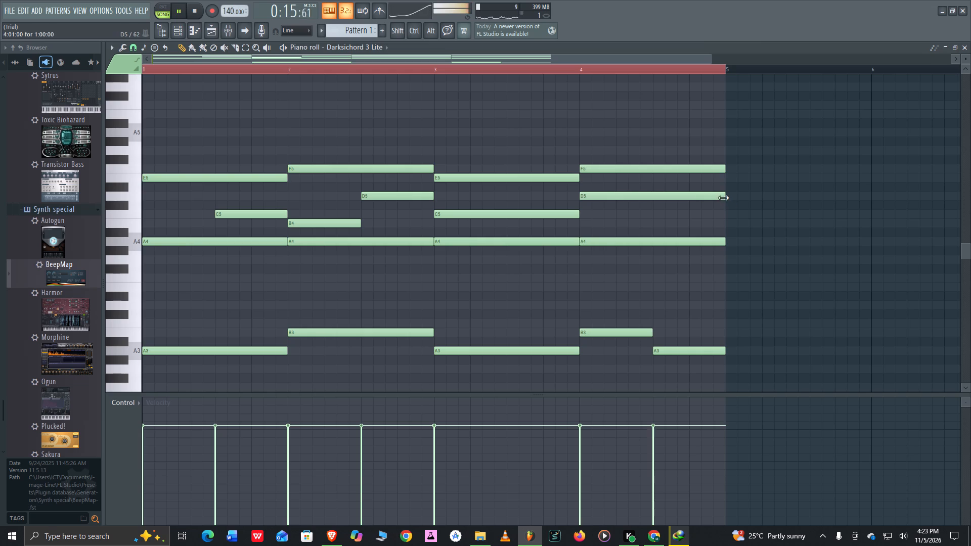
{"action": "left_click_drag", "start_coordinate": [723, 198], "coordinate": [655, 209]}
{"action": "left_click", "coordinate": [655, 218]}
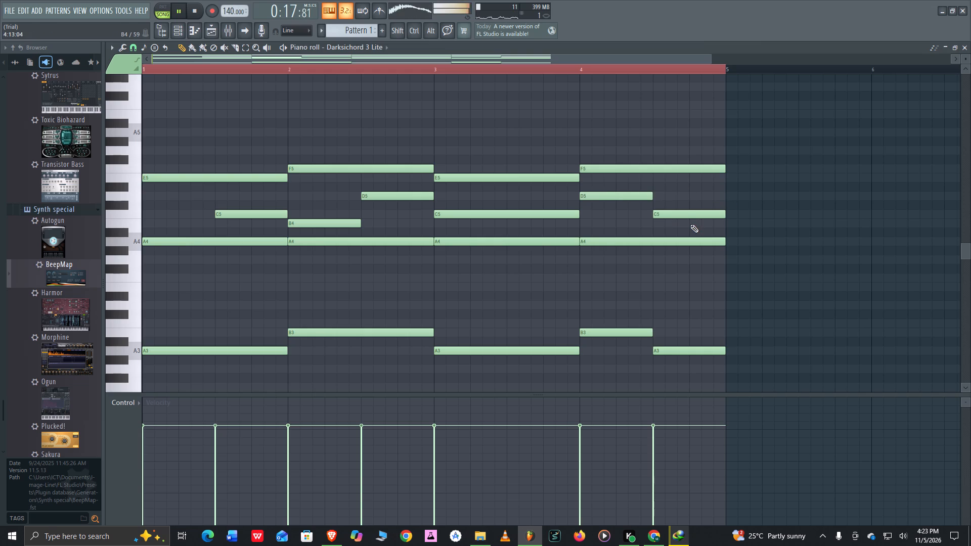
{"action": "left_click_drag", "start_coordinate": [685, 215], "coordinate": [684, 226]}
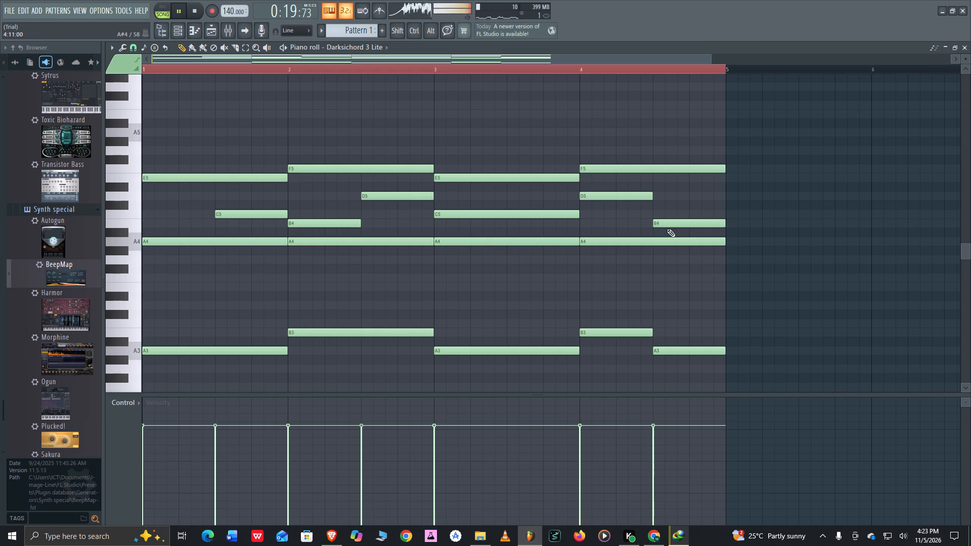
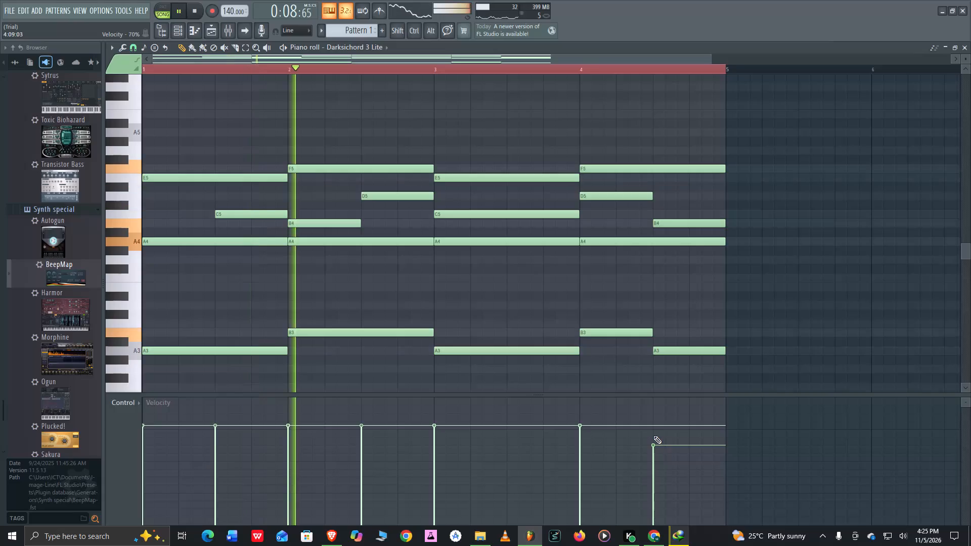
Raise the velocity of the notes starting halfway through bar 4 to about 70%.
{"action": "left_click", "coordinate": [653, 436]}
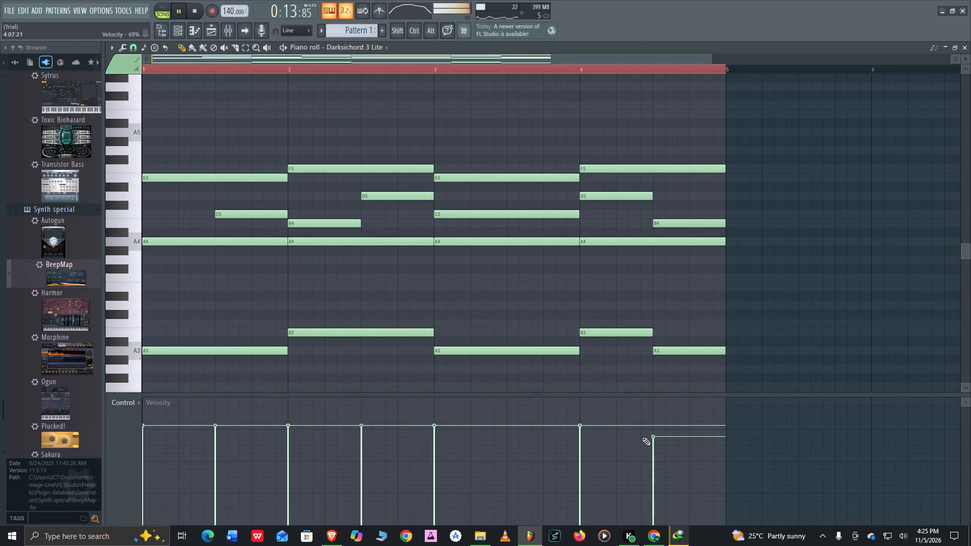
Start a melody above the chords with quarter-bar notes in bar 1: D6 on beat 1, E6 on beat 3, D6 on beat 4.
{"action": "scroll", "coordinate": [229, 288], "scroll_direction": "up", "scroll_amount": 2}
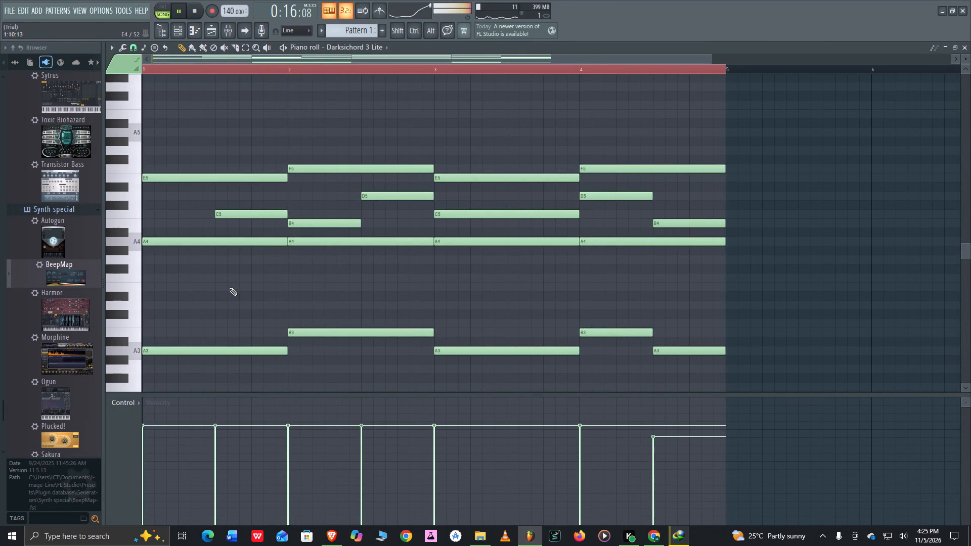
{"action": "scroll", "coordinate": [229, 294], "scroll_direction": "up", "scroll_amount": 2}
{"action": "left_click", "coordinate": [151, 195]}
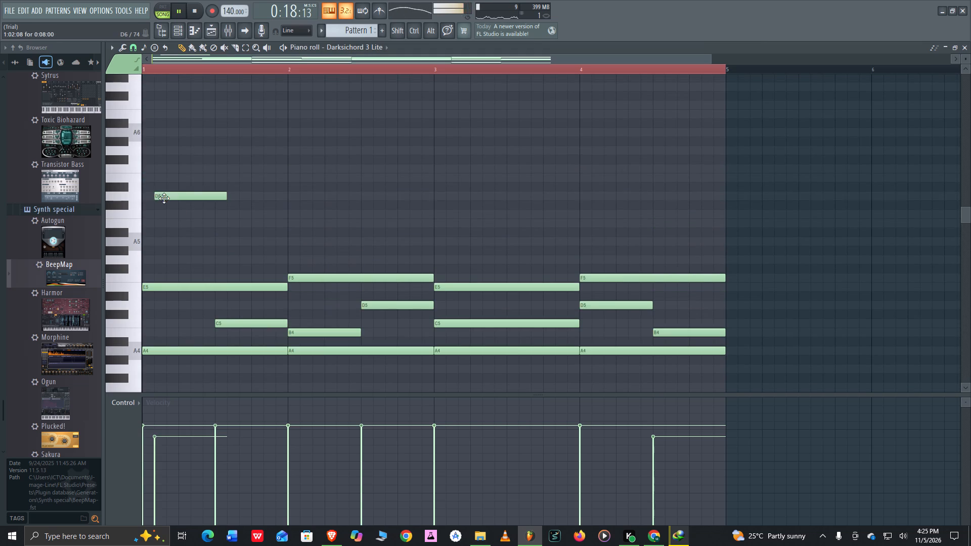
{"action": "left_click_drag", "start_coordinate": [166, 198], "coordinate": [154, 197]}
{"action": "left_click_drag", "start_coordinate": [213, 195], "coordinate": [214, 195]}
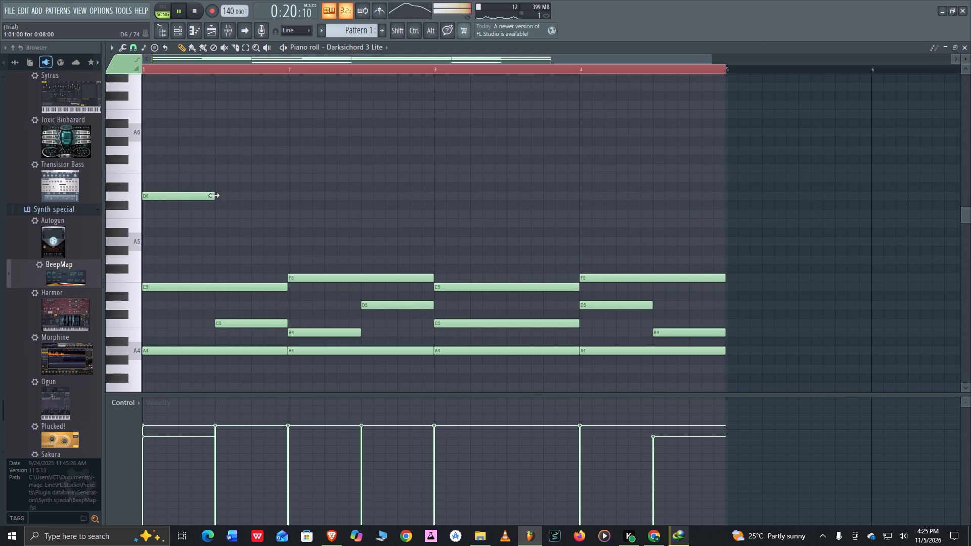
{"action": "left_click_drag", "start_coordinate": [214, 195], "coordinate": [180, 205]}
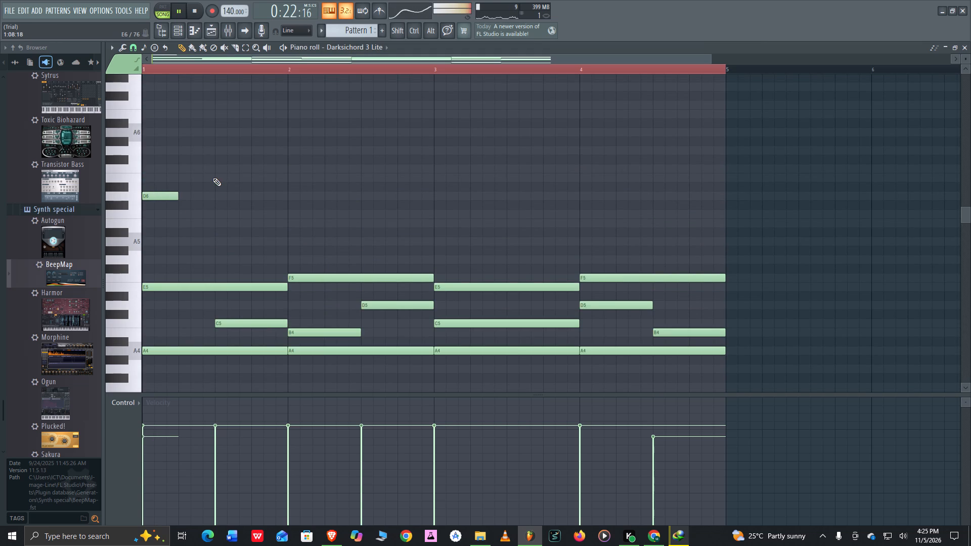
{"action": "left_click", "coordinate": [214, 178]}
{"action": "left_click", "coordinate": [253, 195]}
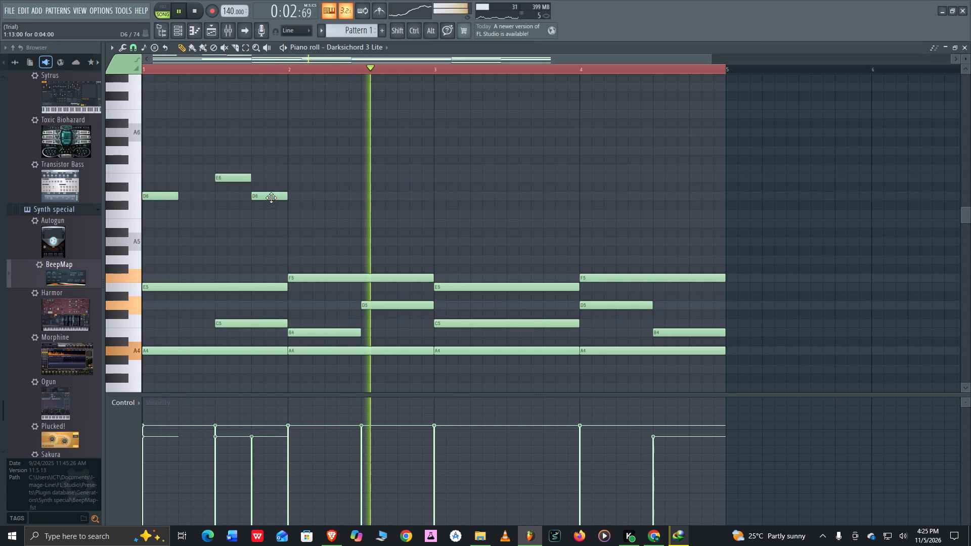
Place quarter-bar melody notes in bar 2: C6 on beat 1, F6 on beat 3 and E6 on beat 4.
{"action": "left_click", "coordinate": [290, 195]}
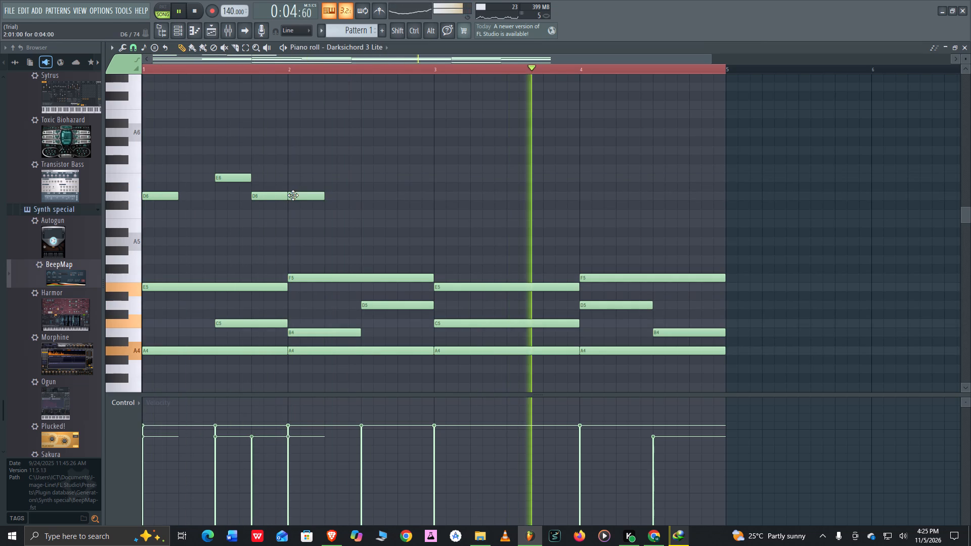
{"action": "left_click_drag", "start_coordinate": [303, 197], "coordinate": [303, 218]}
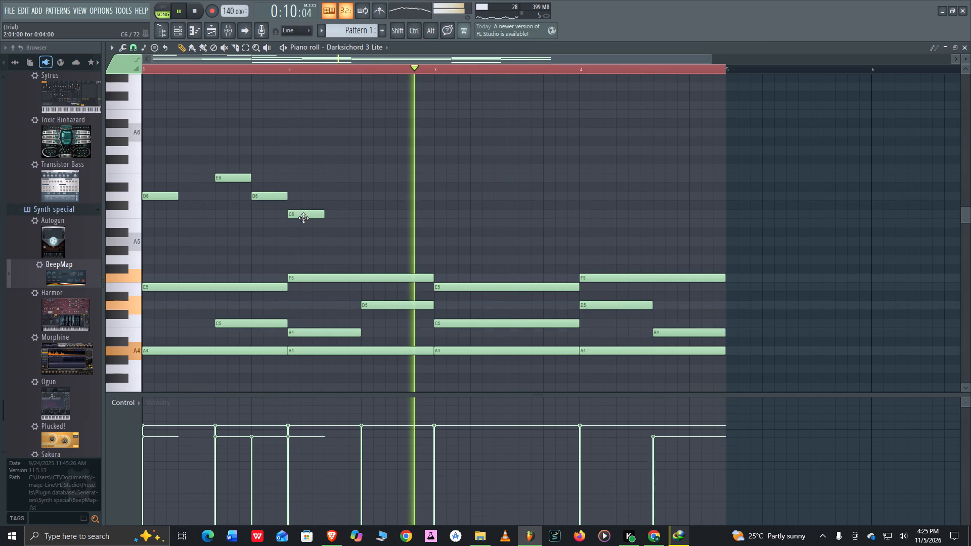
{"action": "left_click", "coordinate": [363, 169]}
{"action": "left_click", "coordinate": [399, 177]}
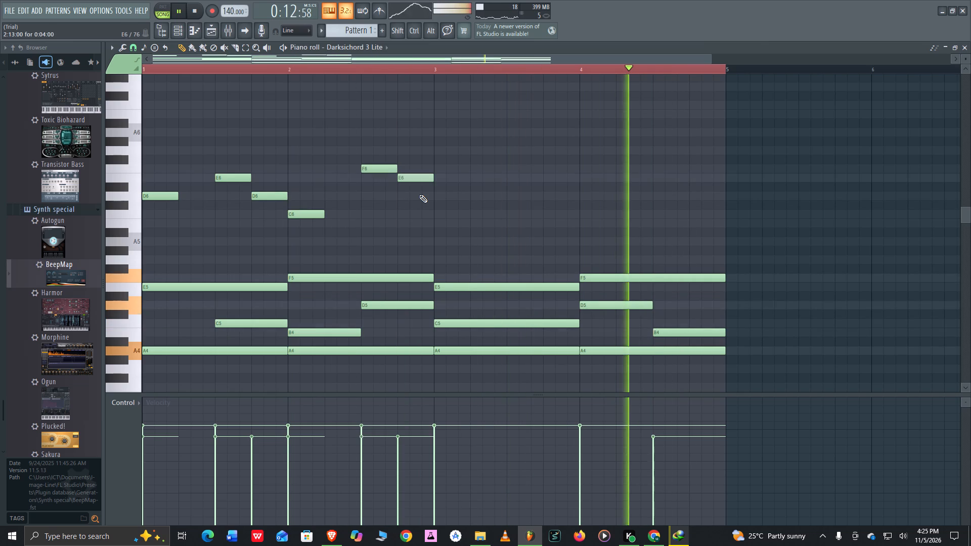
Place quarter-bar melody notes in bar 3: D6 on beat 1, C6 on beat 2 and F6 on beat 4.
{"action": "left_click", "coordinate": [432, 194]}
{"action": "left_click", "coordinate": [470, 214]}
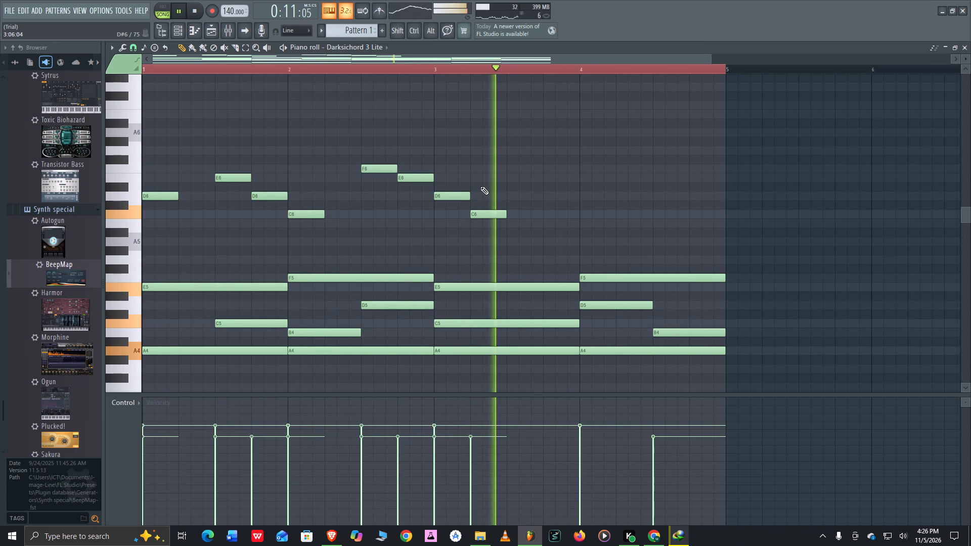
{"action": "left_click", "coordinate": [546, 167]}
Fill bar 4 with a descending melody of quarter-bar notes: E6, D6, C6 and B5.
{"action": "left_click", "coordinate": [583, 180]}
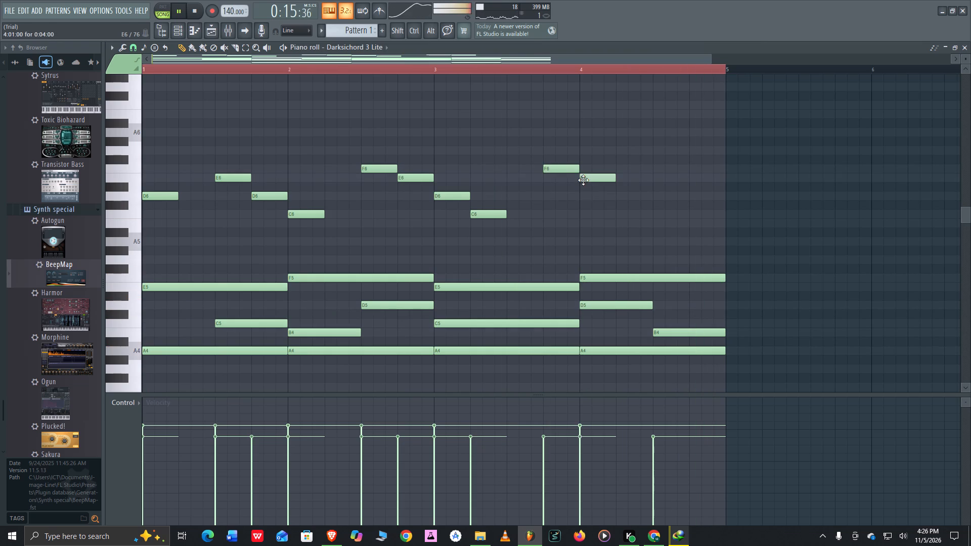
{"action": "left_click", "coordinate": [615, 193]}
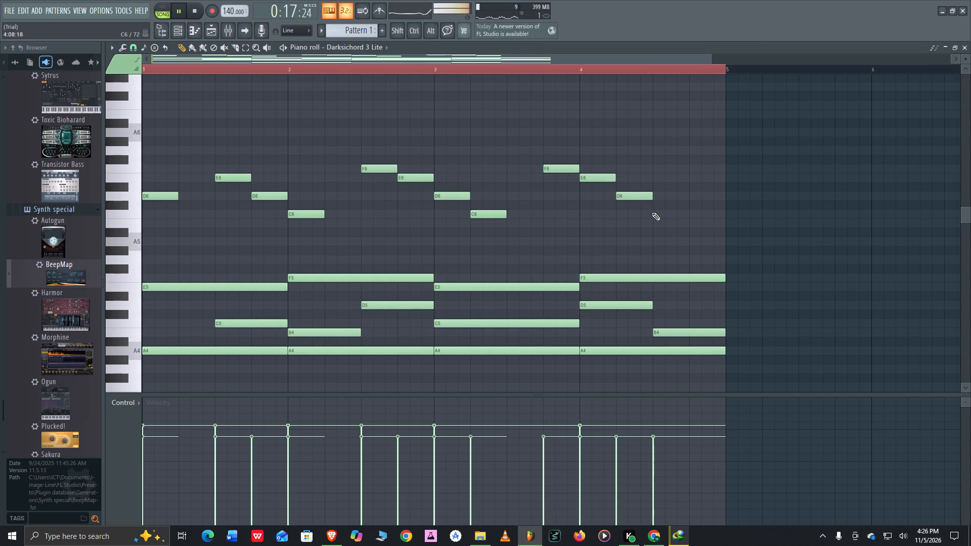
{"action": "left_click", "coordinate": [652, 212]}
{"action": "left_click", "coordinate": [686, 226]}
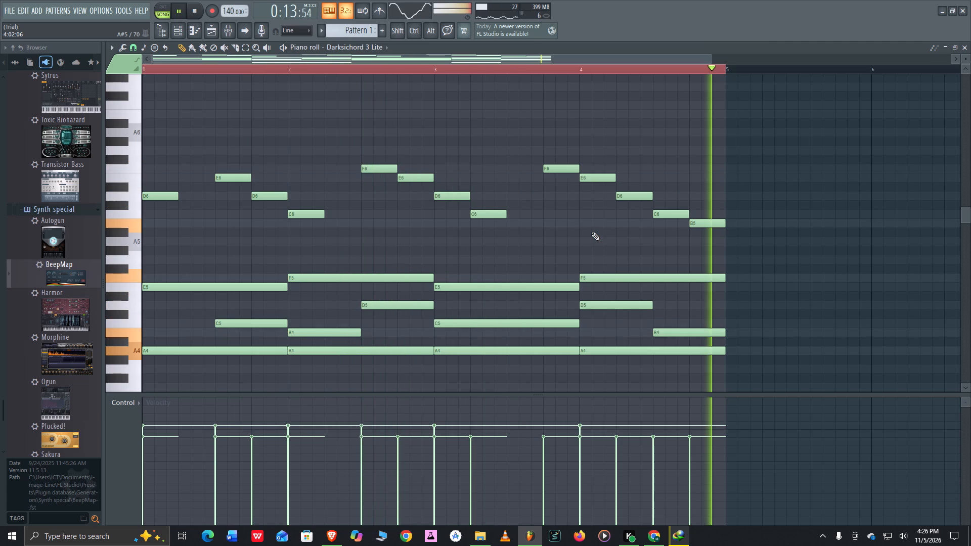
Mute the chord notes between A4 and F5 across all four bars.
{"action": "left_click", "coordinate": [226, 49]}
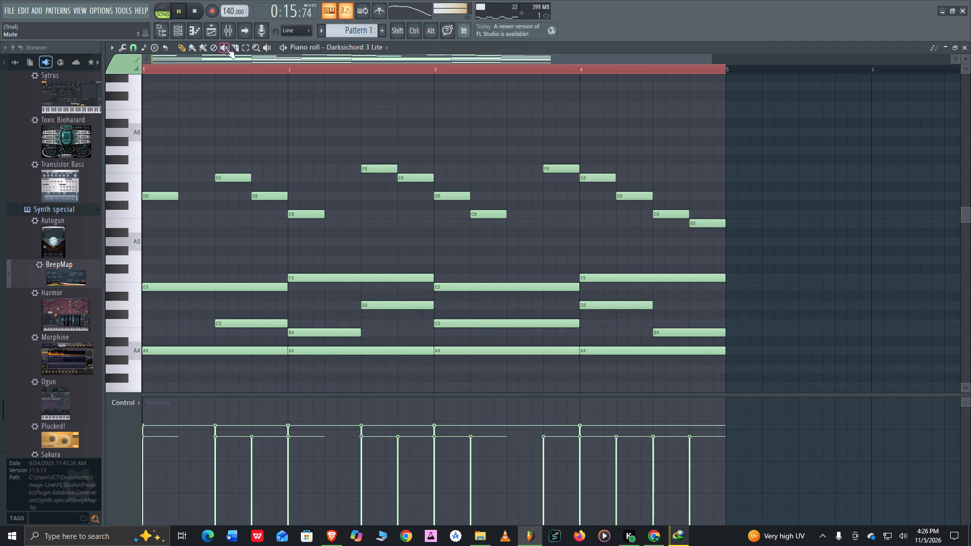
{"action": "left_click_drag", "start_coordinate": [243, 257], "coordinate": [463, 347]}
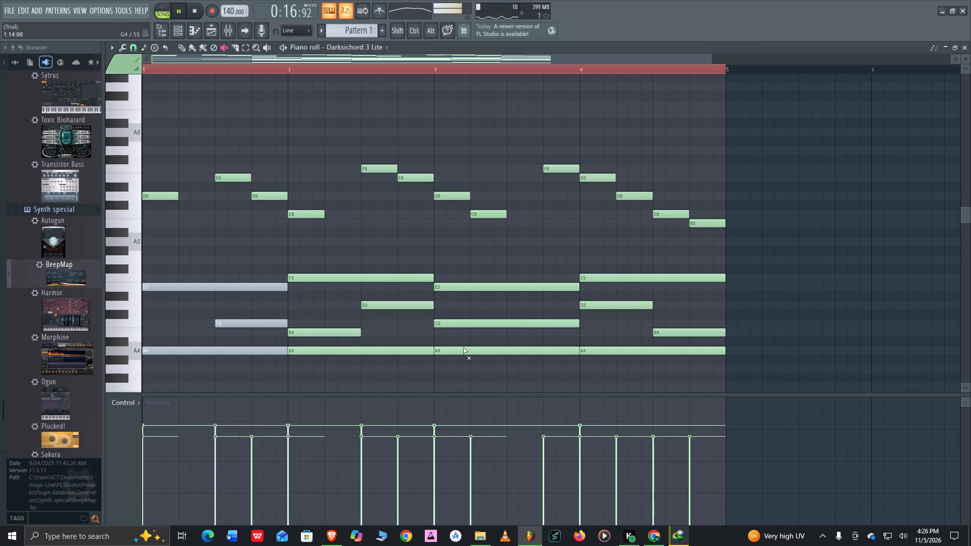
{"action": "left_click_drag", "start_coordinate": [463, 347], "coordinate": [620, 295]}
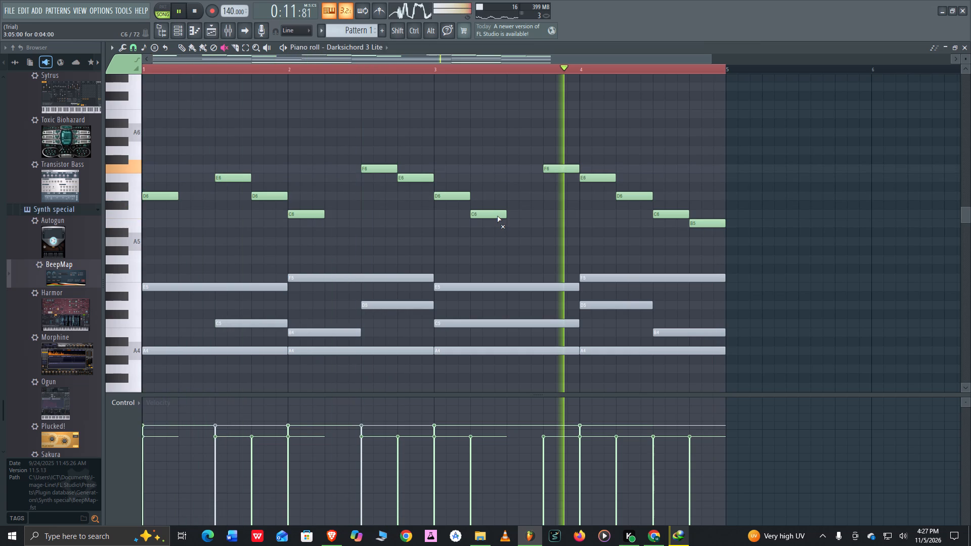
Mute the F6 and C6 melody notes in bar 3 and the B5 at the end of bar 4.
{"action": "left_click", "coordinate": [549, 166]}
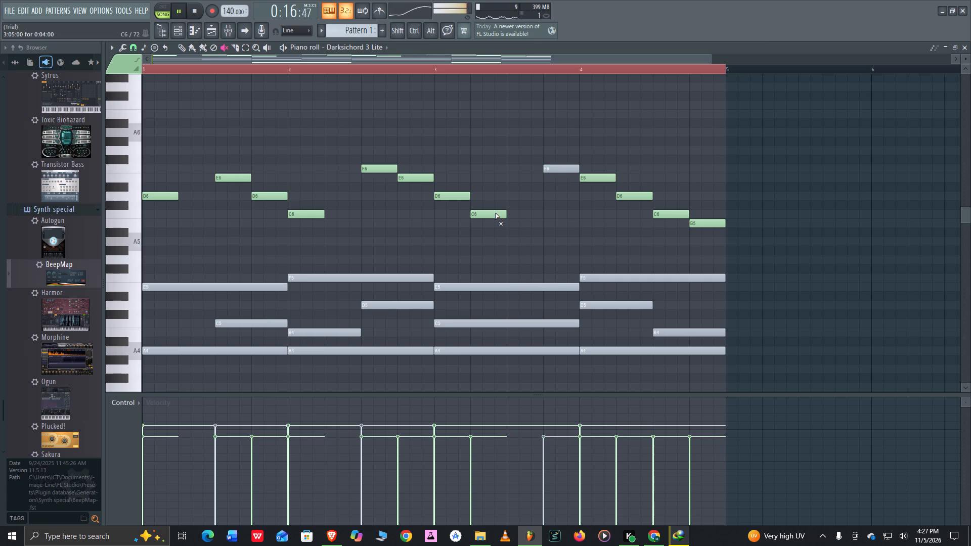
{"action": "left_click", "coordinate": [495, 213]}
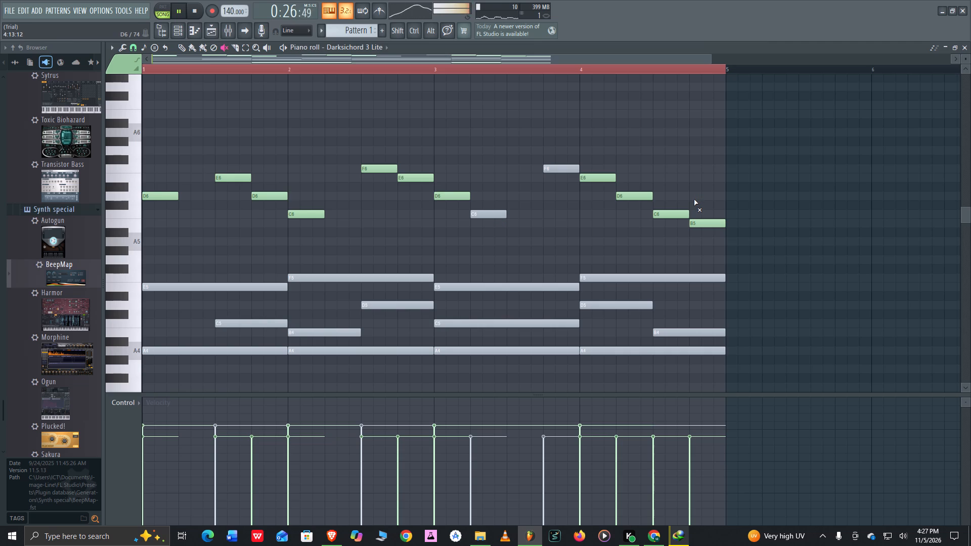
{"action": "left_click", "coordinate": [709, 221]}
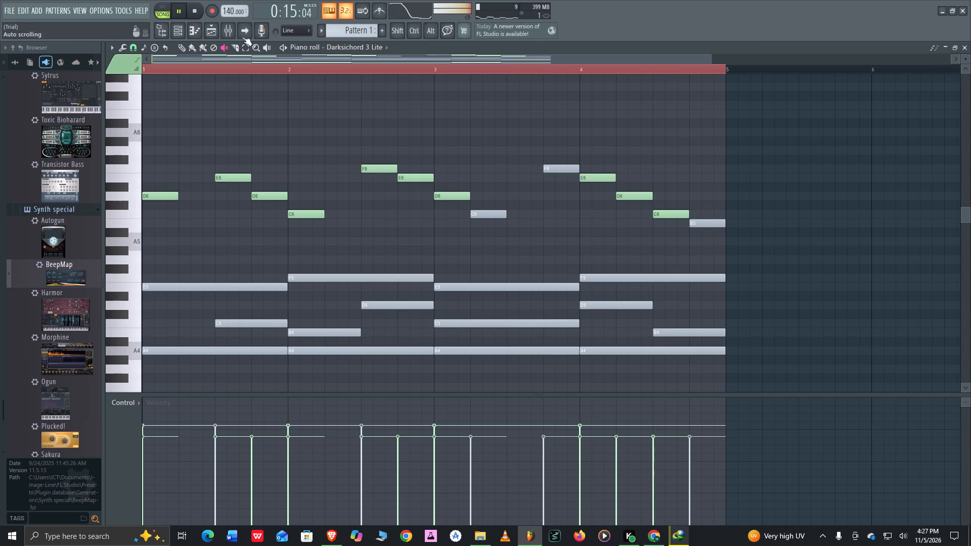
Return to the Draw tool and add a quarter-bar C6 on beat 2 of bar 1.
{"action": "left_click", "coordinate": [225, 47]}
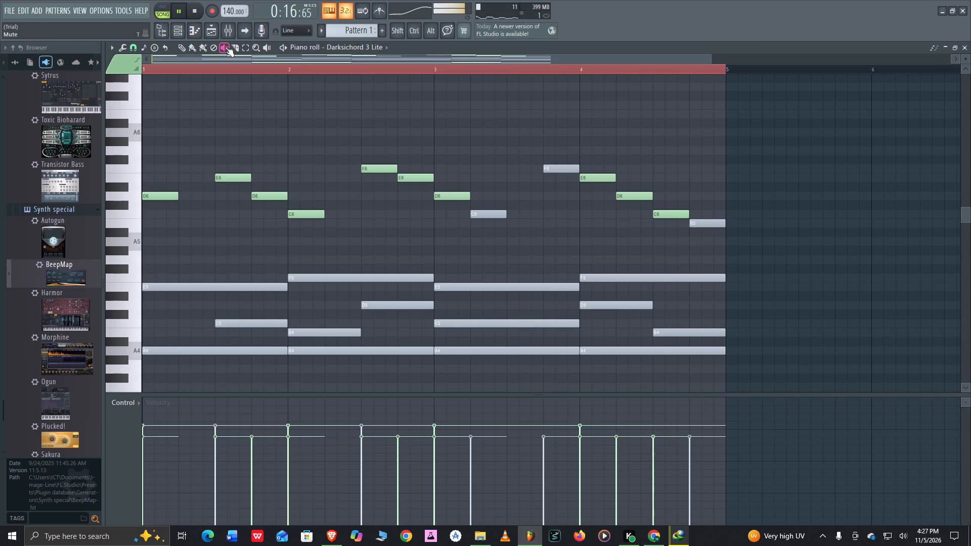
{"action": "left_click", "coordinate": [185, 52]}
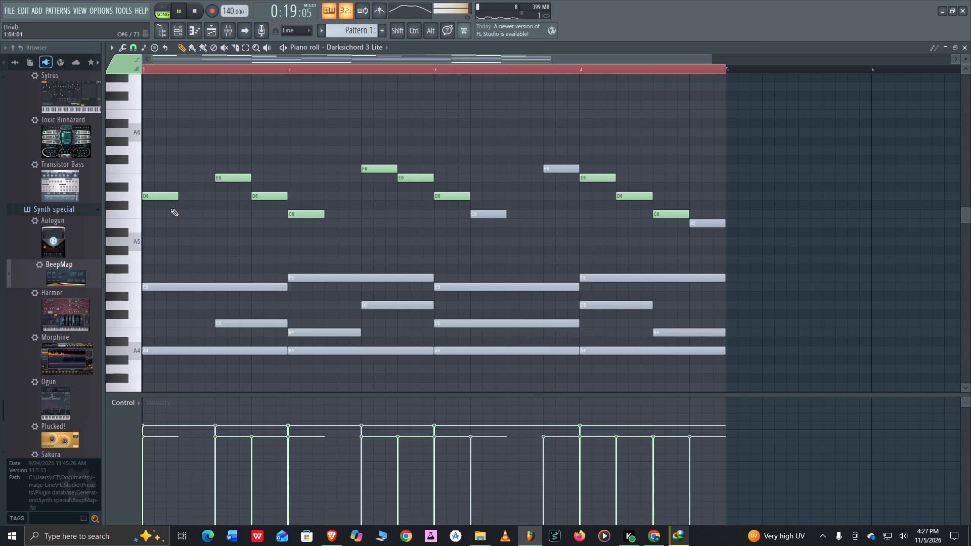
{"action": "left_click", "coordinate": [177, 213]}
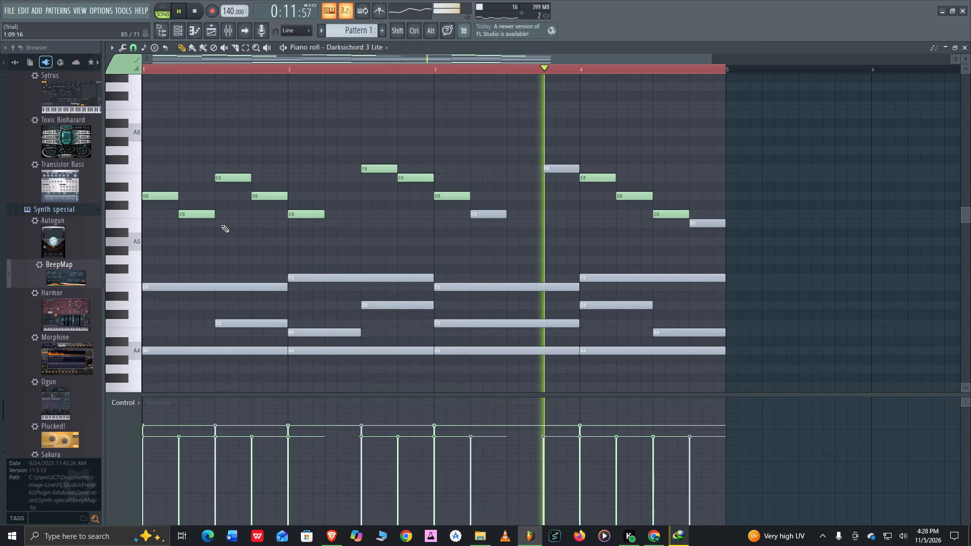
Replace the muted C6 in bar 3 with an unmuted quarter-bar D6 on beat 3.
{"action": "left_click", "coordinate": [480, 216]}
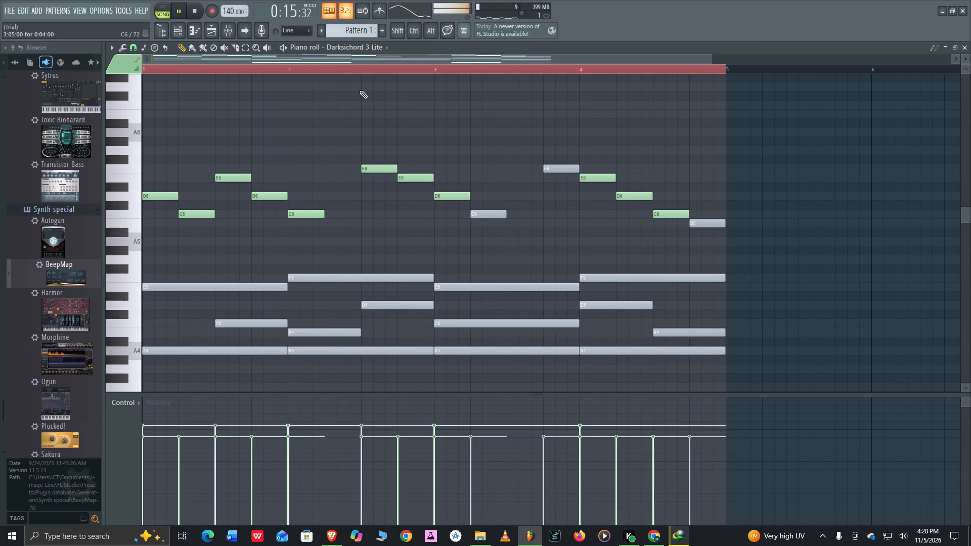
{"action": "right_click", "coordinate": [482, 217]}
{"action": "left_click", "coordinate": [479, 217]}
{"action": "left_click_drag", "start_coordinate": [492, 216], "coordinate": [483, 216]}
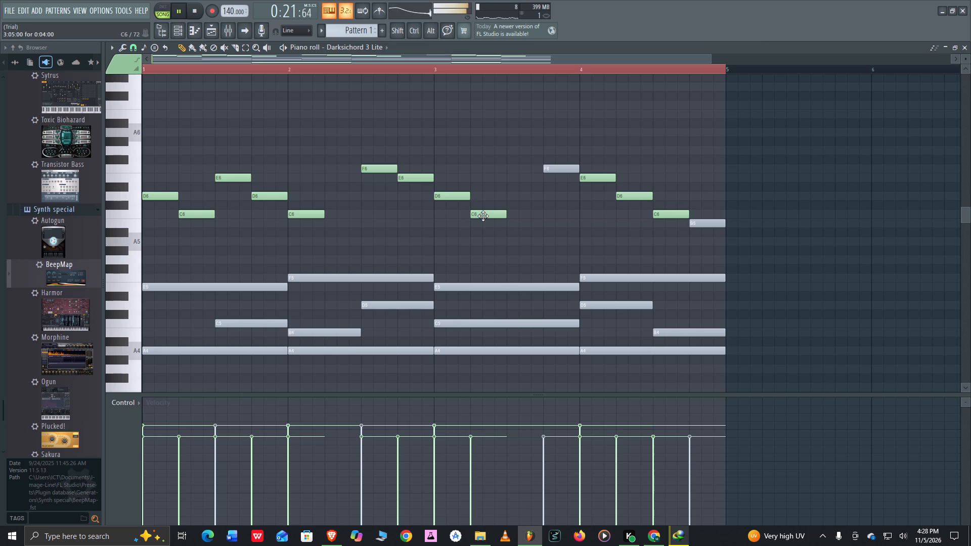
{"action": "left_click_drag", "start_coordinate": [483, 216], "coordinate": [517, 217]}
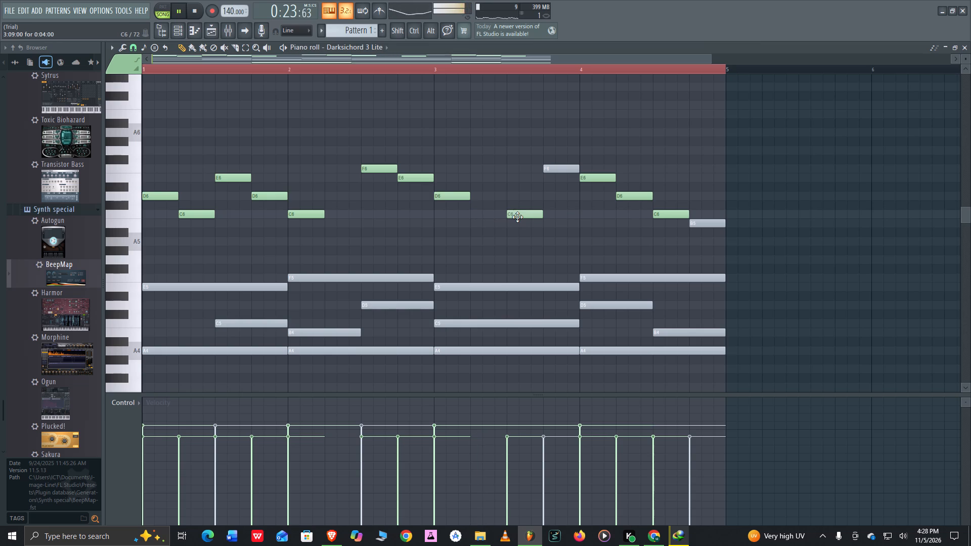
{"action": "left_click_drag", "start_coordinate": [517, 217], "coordinate": [514, 192]}
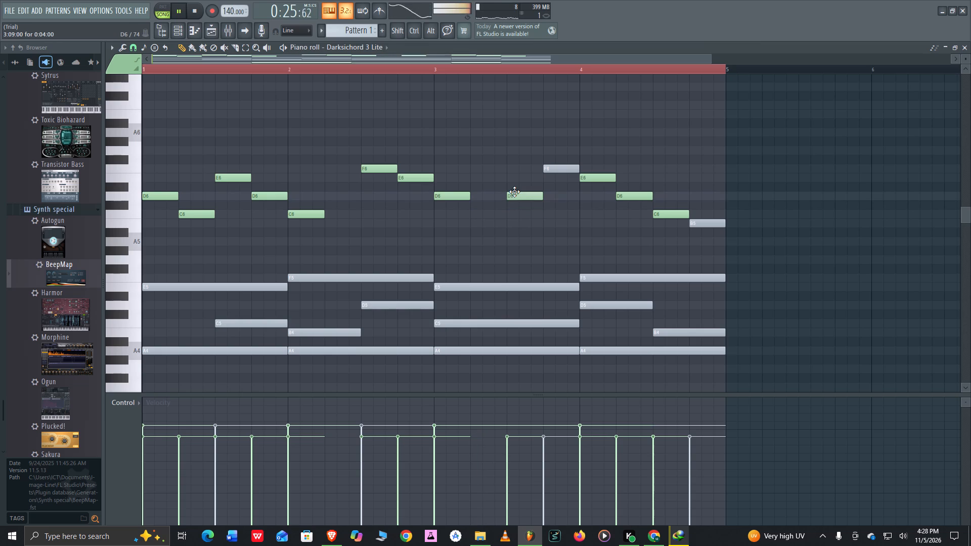
{"action": "left_click_drag", "start_coordinate": [514, 192], "coordinate": [514, 191]}
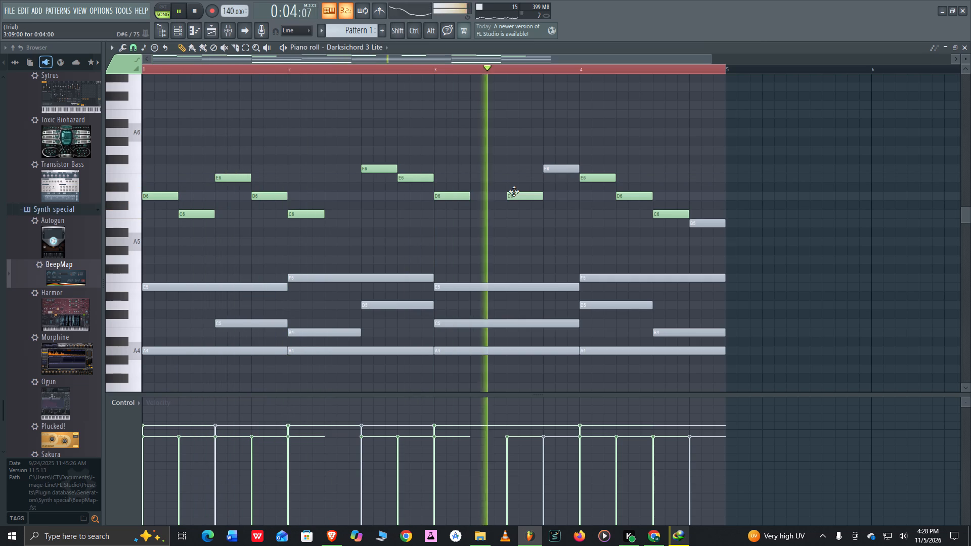
{"action": "left_click_drag", "start_coordinate": [514, 191], "coordinate": [513, 191]}
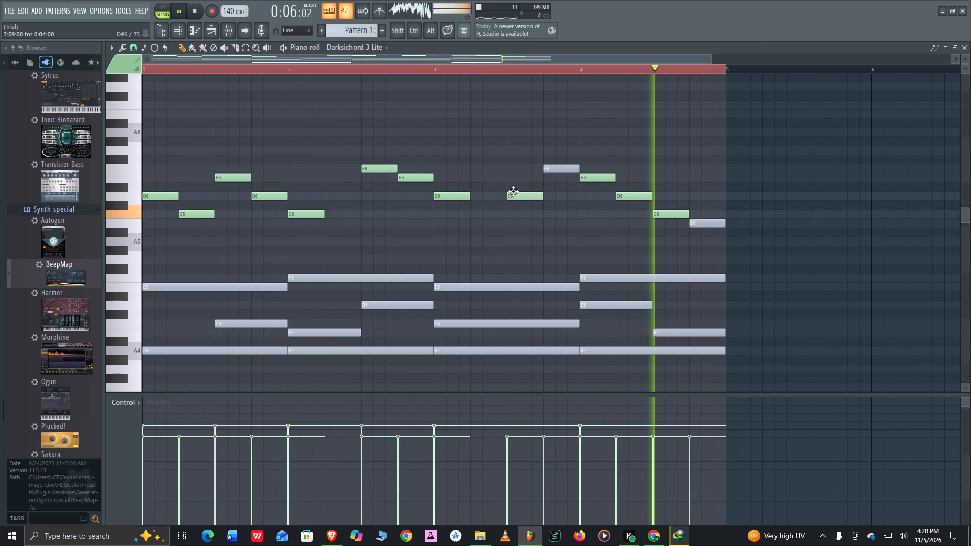
Delete the muted F6 at the end of bar 3 and the muted B5 at the end of bar 4.
{"action": "right_click", "coordinate": [560, 166]}
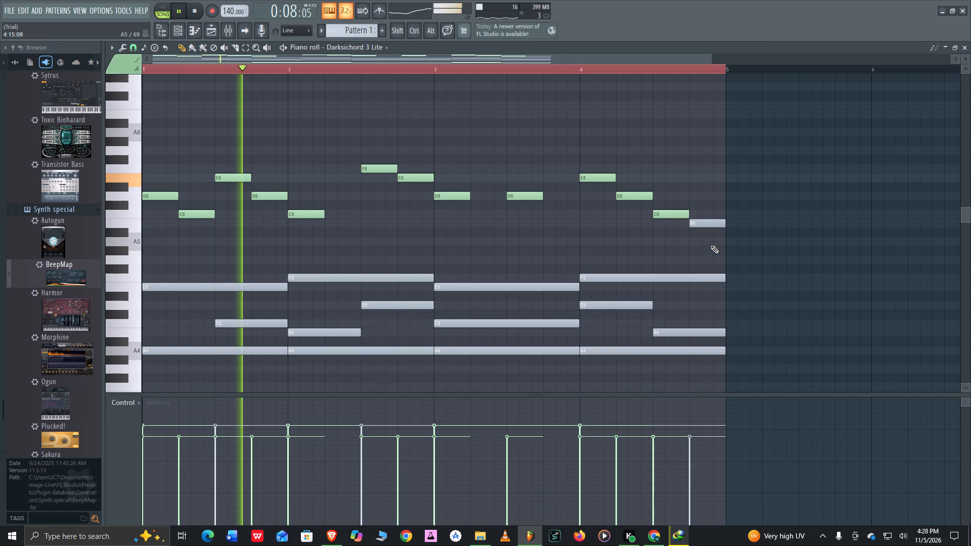
{"action": "right_click", "coordinate": [695, 225]}
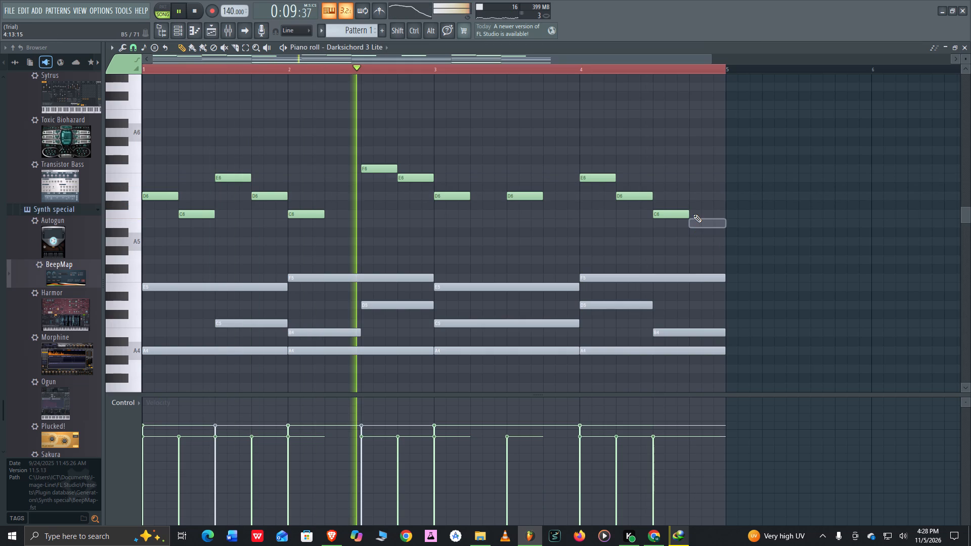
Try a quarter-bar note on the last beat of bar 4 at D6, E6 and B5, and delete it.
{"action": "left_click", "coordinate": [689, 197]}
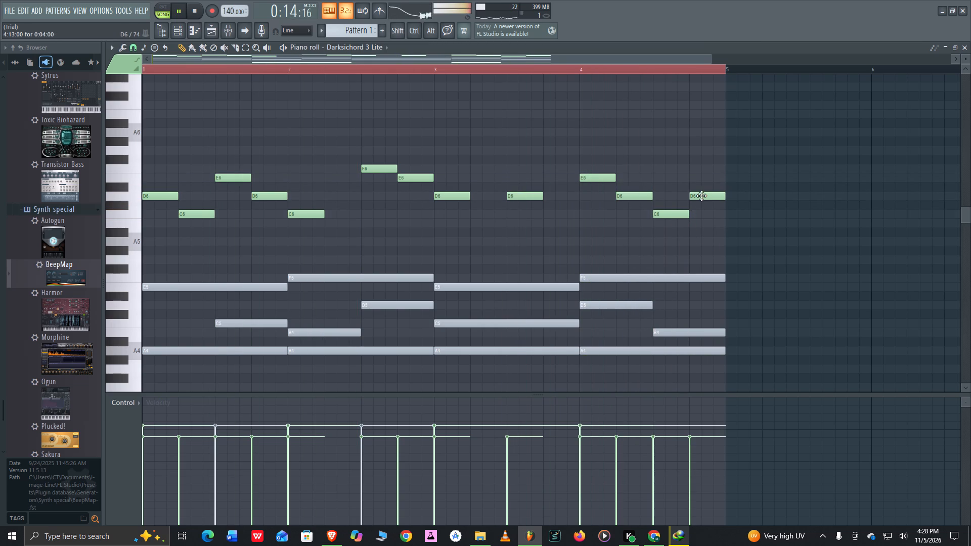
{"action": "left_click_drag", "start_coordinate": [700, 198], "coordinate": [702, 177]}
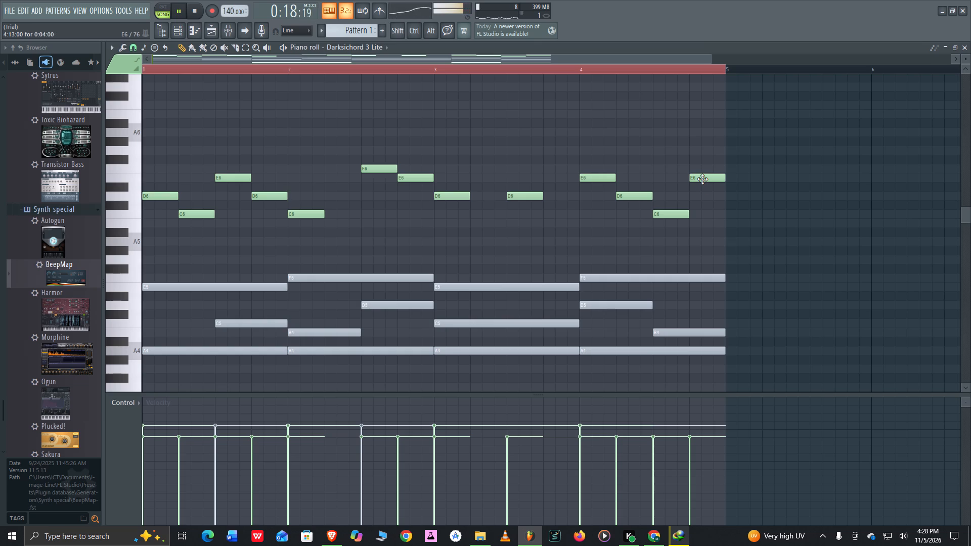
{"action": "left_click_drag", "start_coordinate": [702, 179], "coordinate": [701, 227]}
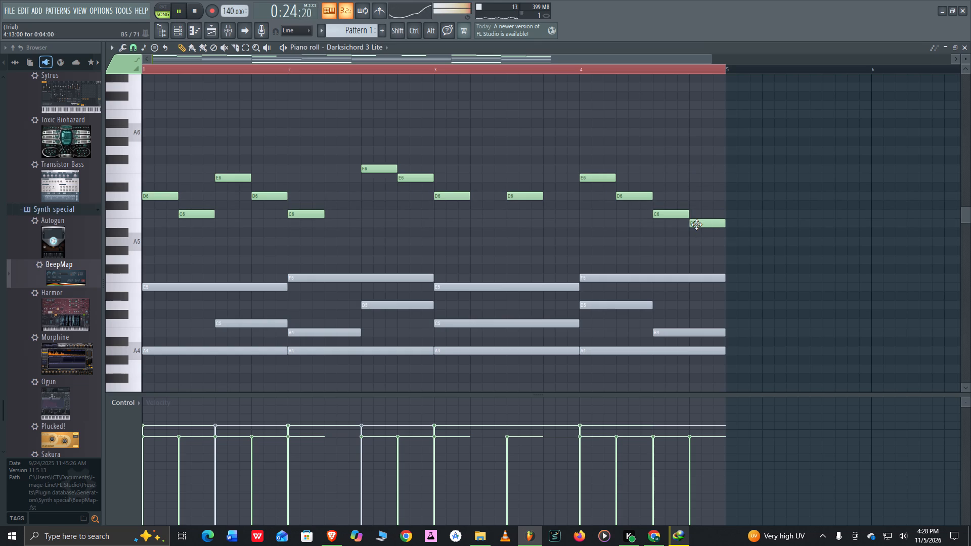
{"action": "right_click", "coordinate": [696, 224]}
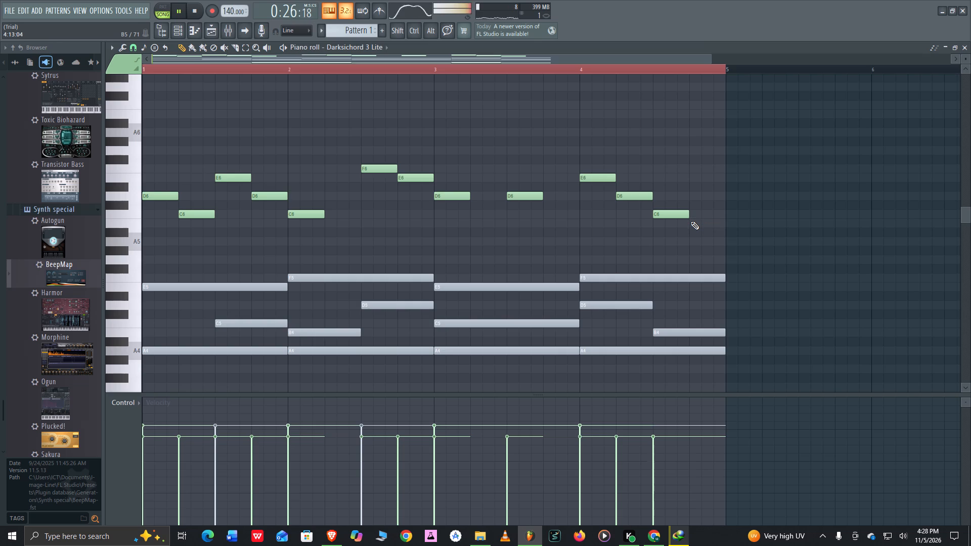
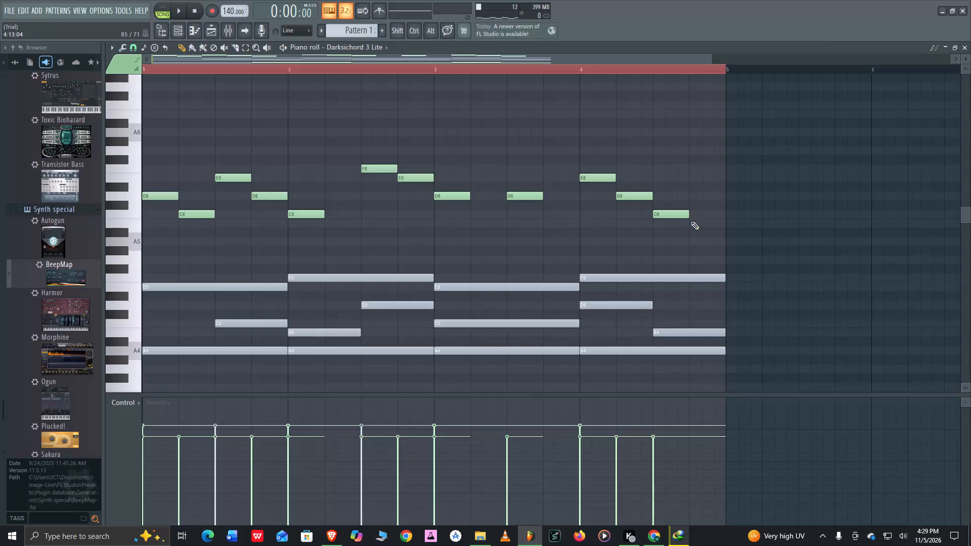
Play back the edited melody together with the chords.
{"action": "key", "text": "space"}
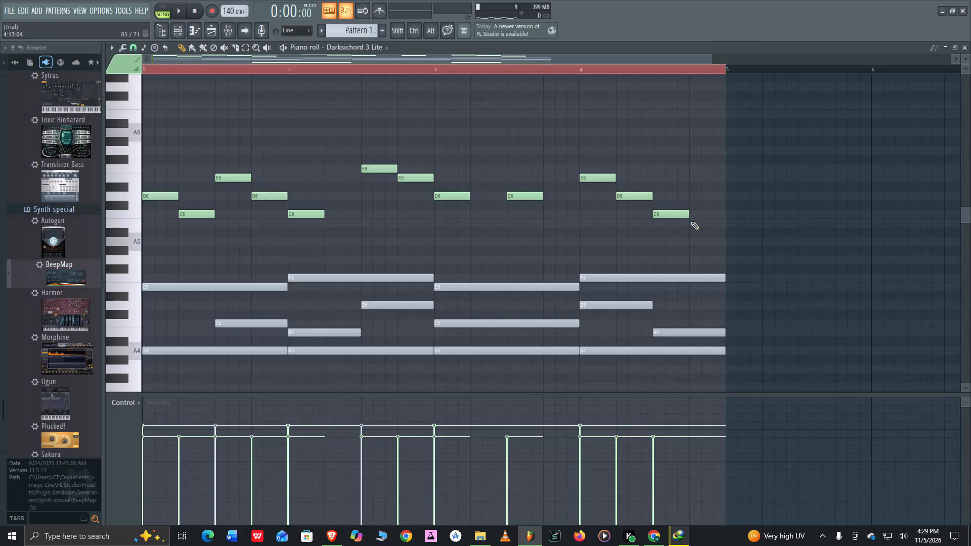
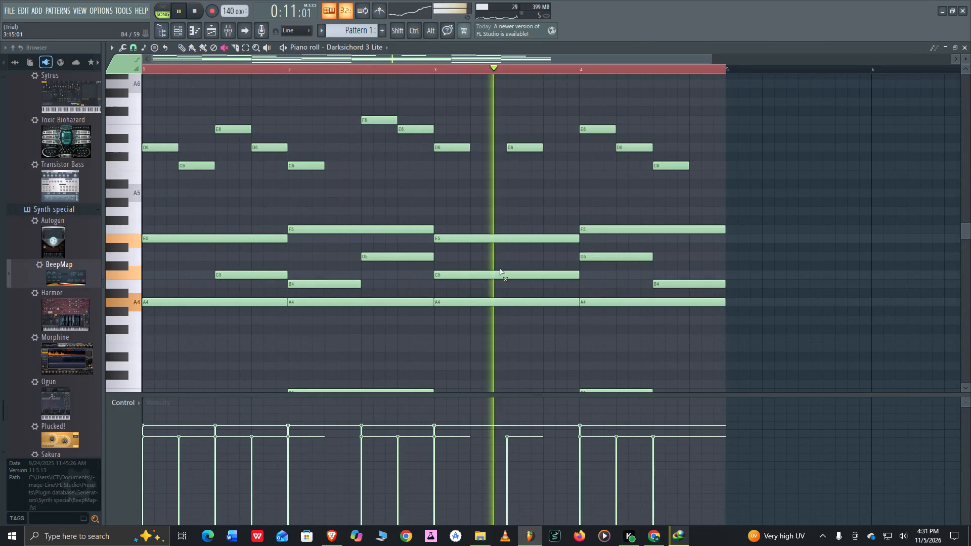
Delete the Pattern 1 clips at bar 1 on Tracks 2 and 4 and at bar 5 on Track 3 in the Playlist.
{"action": "left_click", "coordinate": [208, 35]}
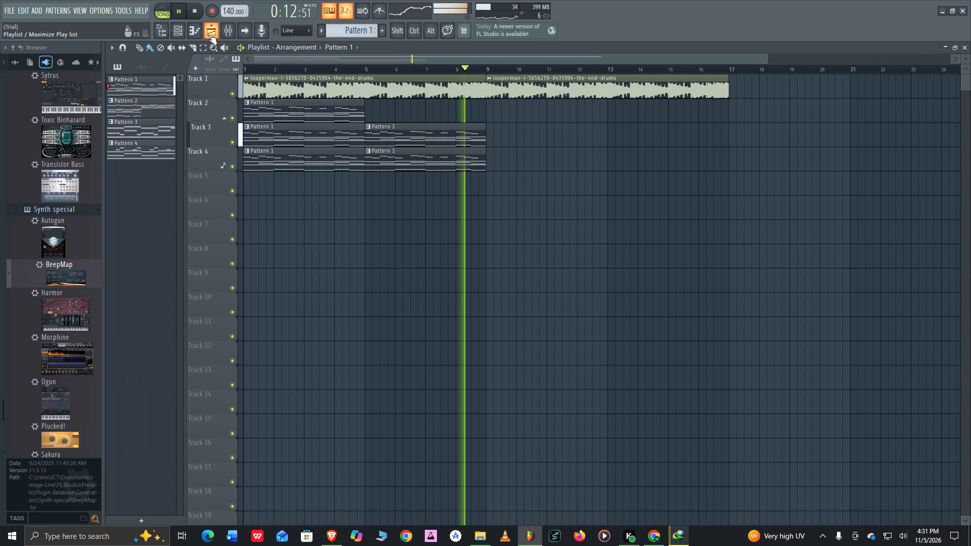
{"action": "right_click", "coordinate": [269, 168]}
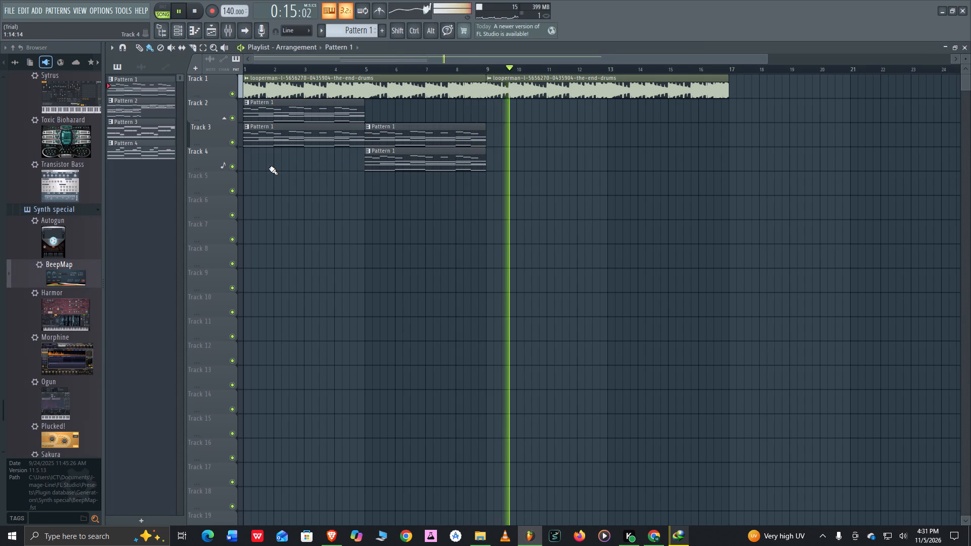
{"action": "right_click", "coordinate": [421, 137]}
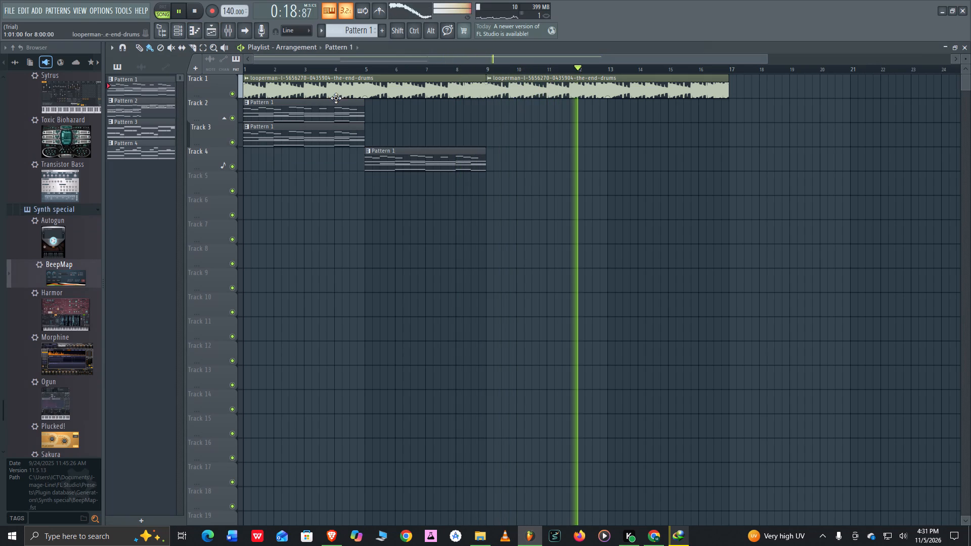
{"action": "right_click", "coordinate": [330, 112]}
Consolidate Track 3 from song start, rendering its Pattern 1 clip to a 16-bit stereo WAV.
{"action": "right_click", "coordinate": [215, 142]}
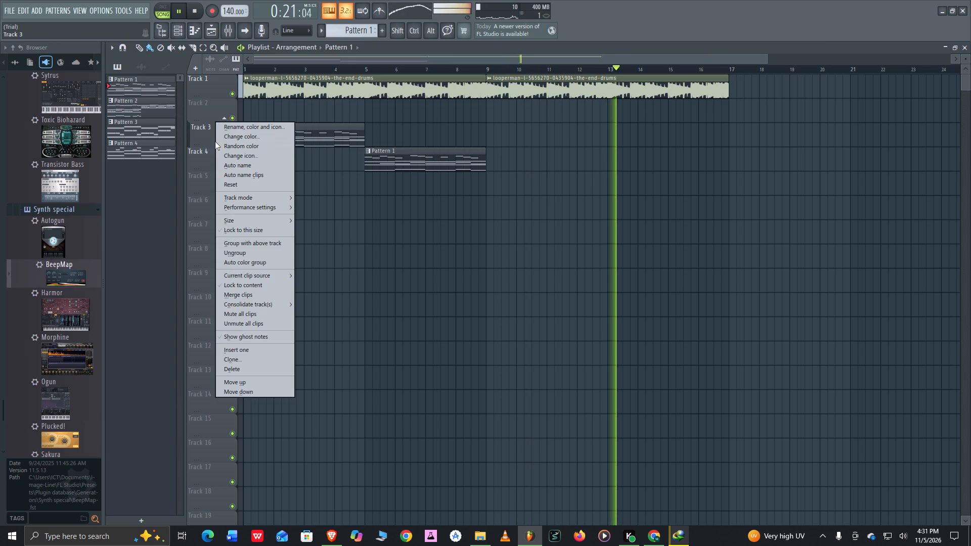
{"action": "left_click", "coordinate": [252, 303]}
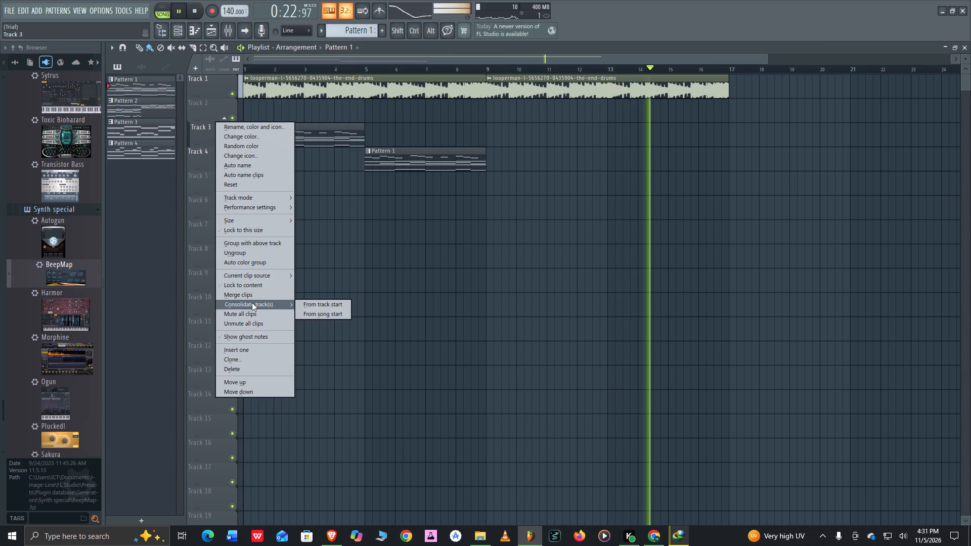
{"action": "left_click", "coordinate": [306, 310]}
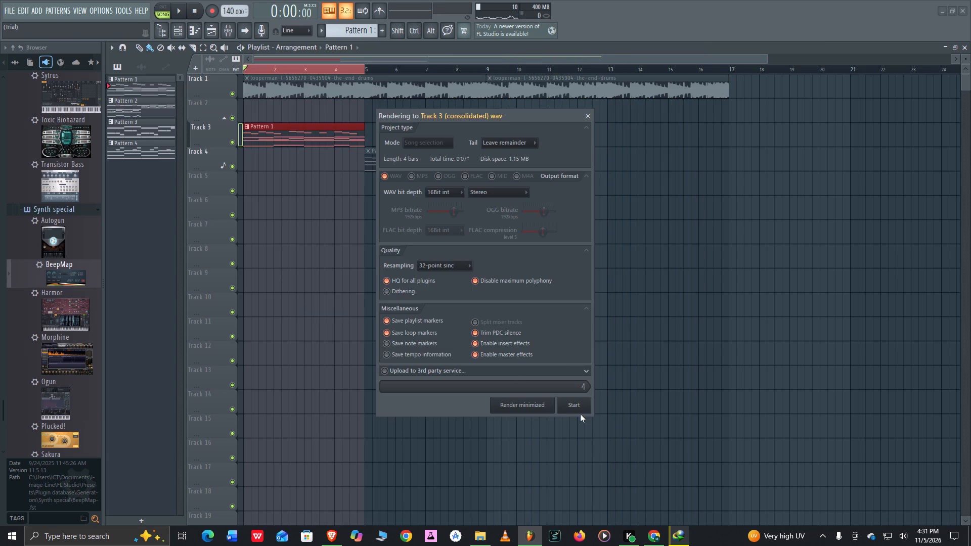
{"action": "left_click", "coordinate": [577, 408]}
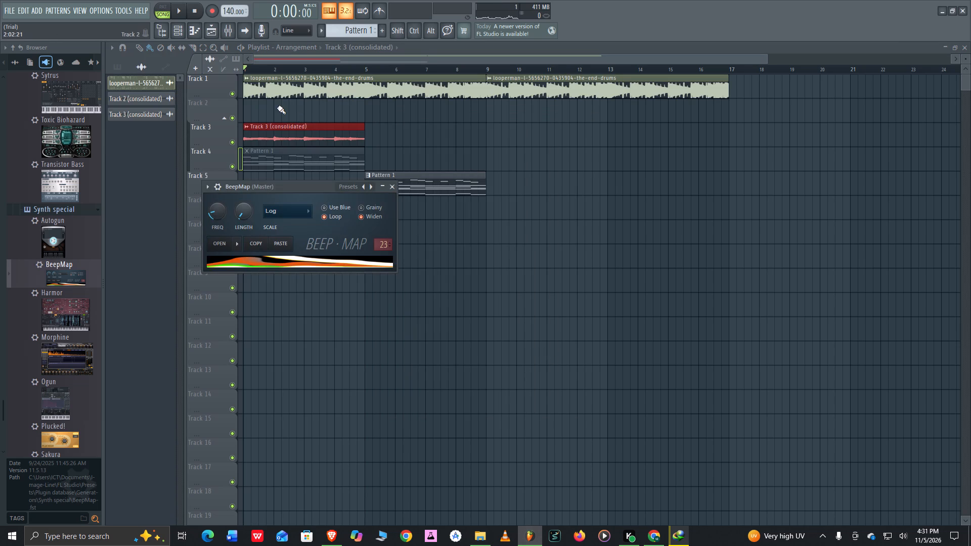
Play the arrangement and reverse the consolidated Track 3 audio clip's sample.
{"action": "left_click", "coordinate": [180, 11]}
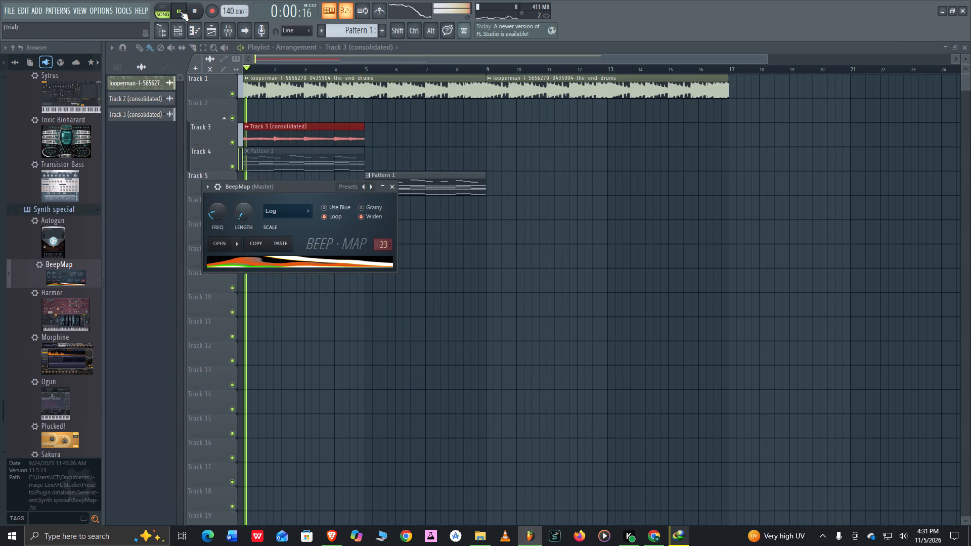
{"action": "double_click", "coordinate": [264, 138]}
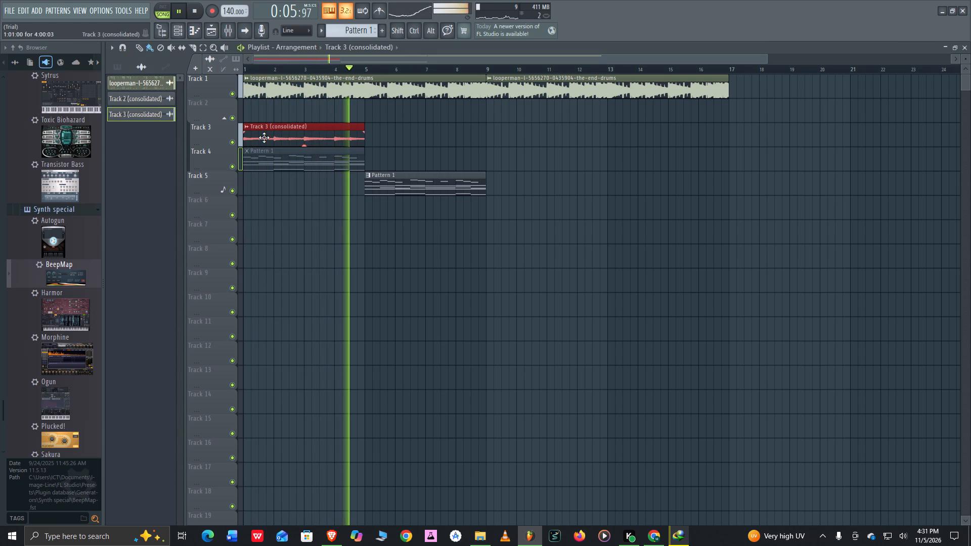
{"action": "left_click", "coordinate": [276, 225]}
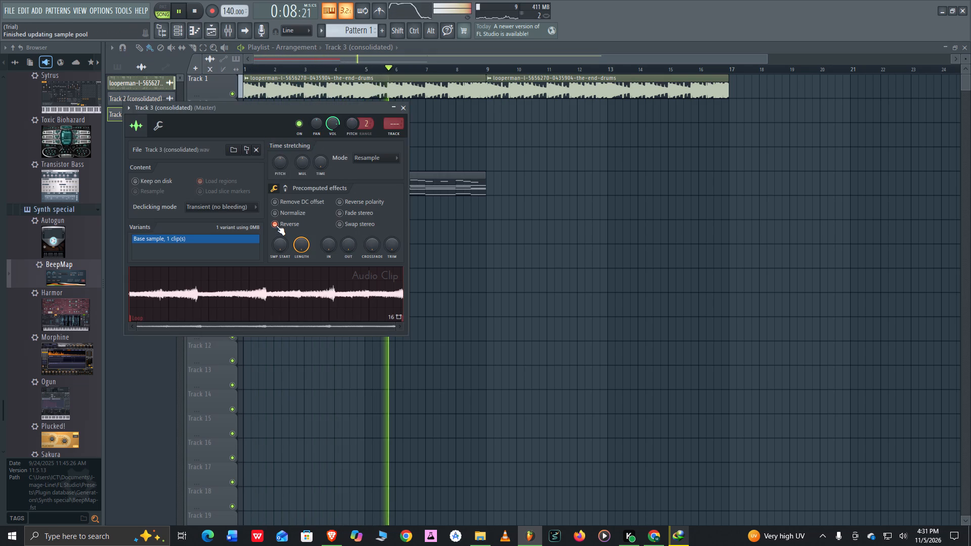
{"action": "left_click", "coordinate": [275, 59]}
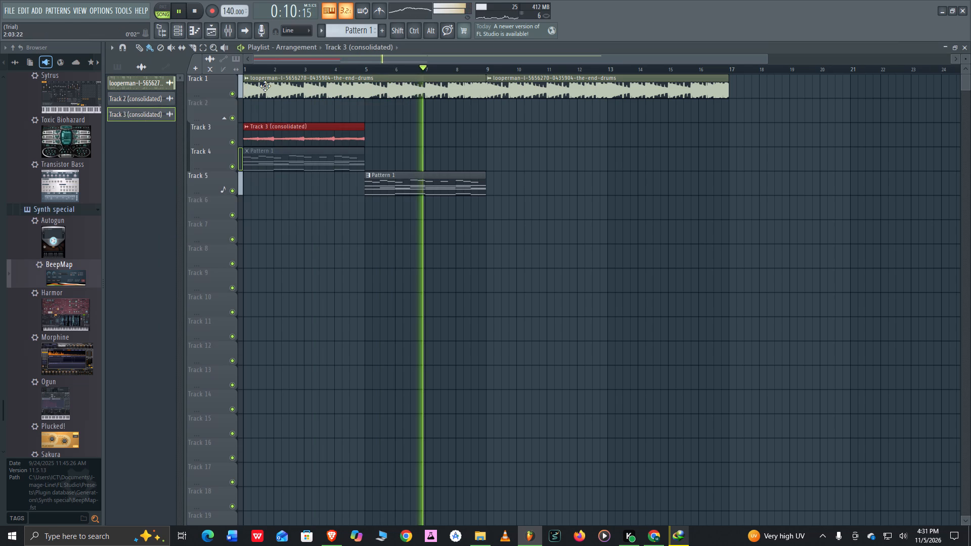
{"action": "left_click", "coordinate": [247, 74]}
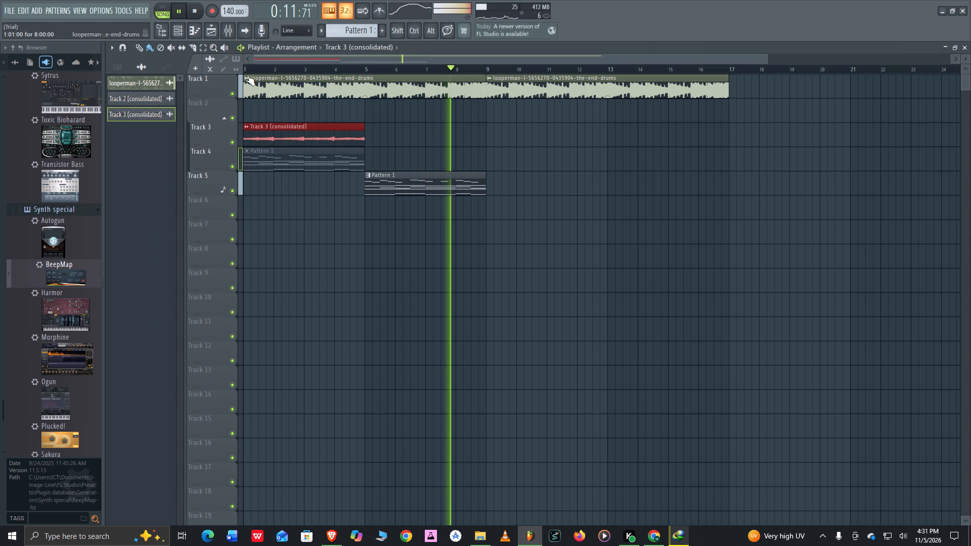